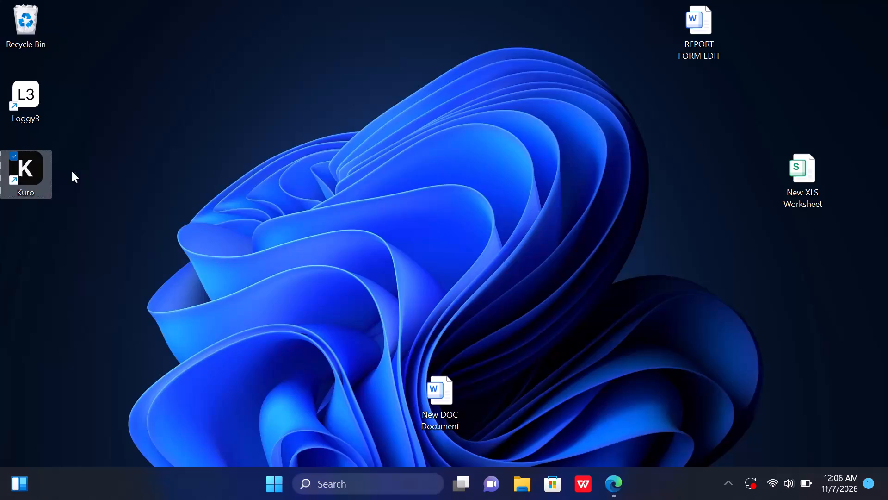
Launch the Kuro application from its desktop shortcut.
{"action": "double_click", "coordinate": [38, 176]}
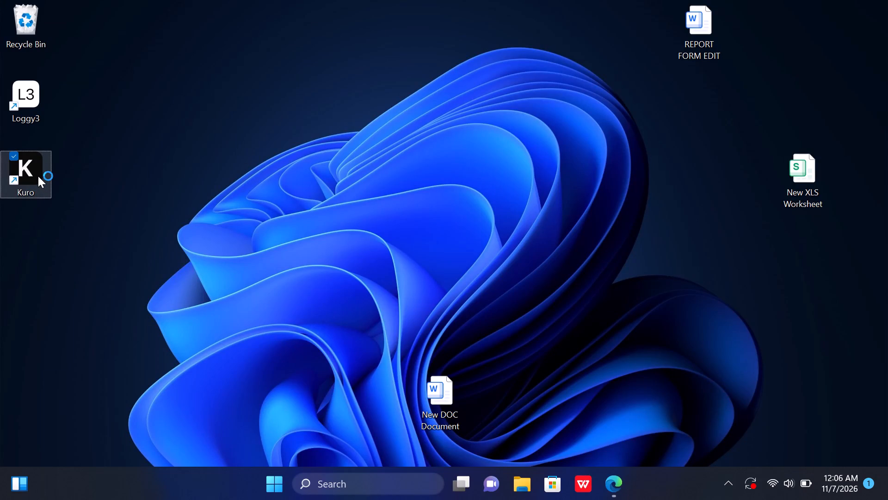
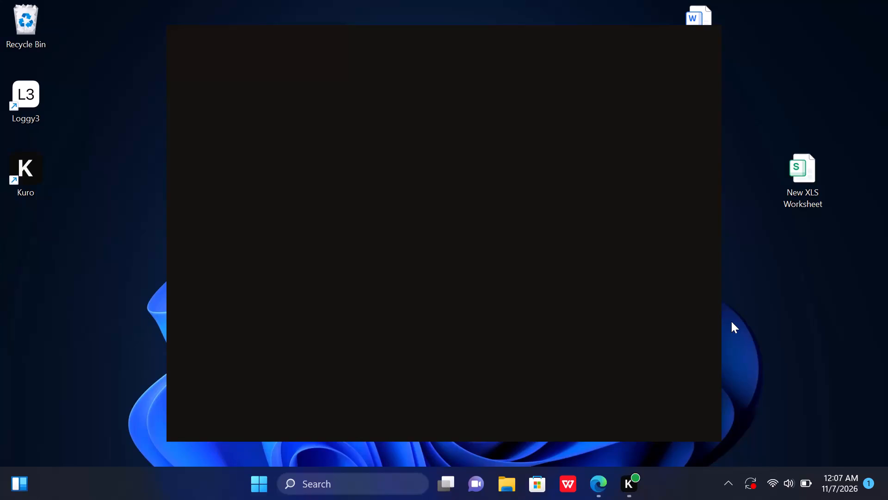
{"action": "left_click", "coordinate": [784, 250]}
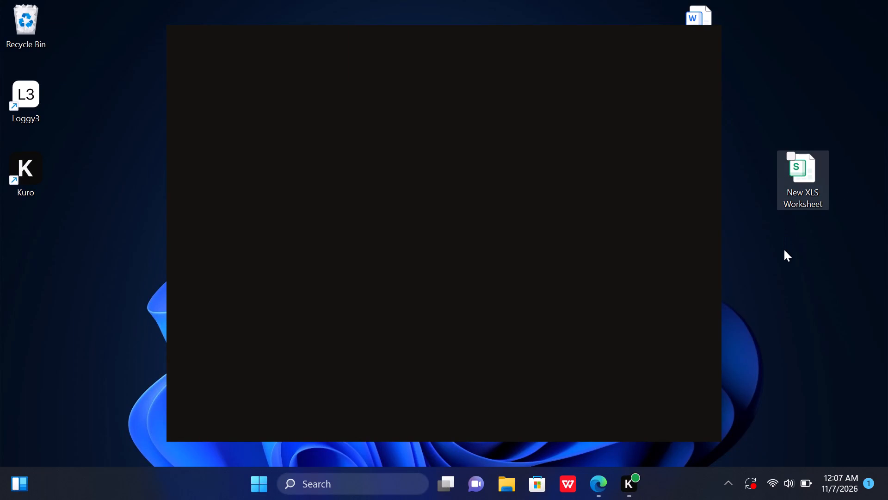
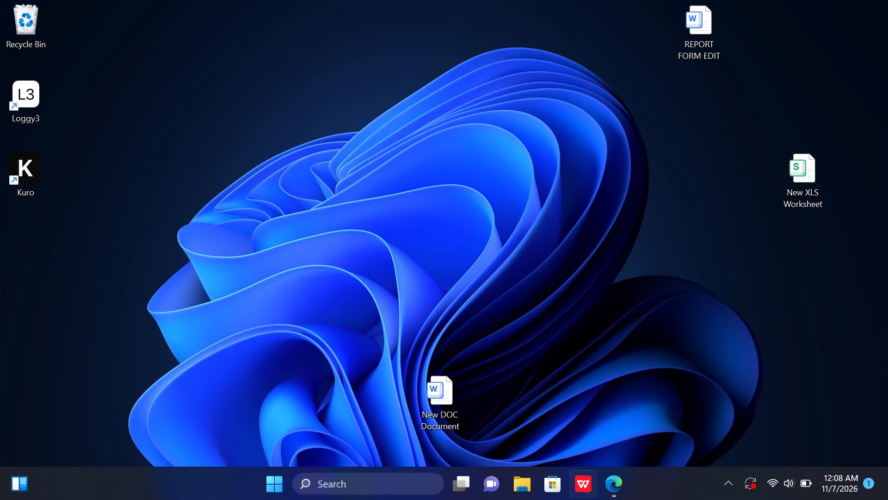
Switch to the Microsoft Edge window showing WorldQuant BRAIN and maximize it.
{"action": "left_click", "coordinate": [618, 489]}
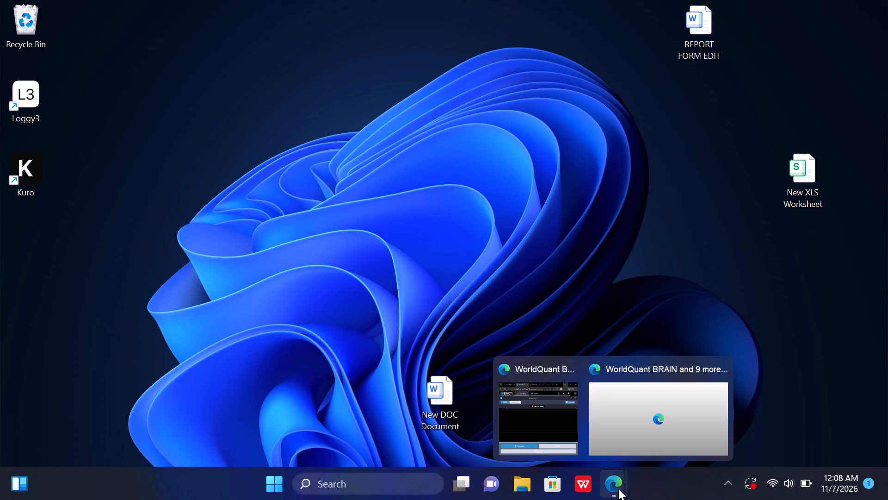
{"action": "left_click", "coordinate": [643, 449]}
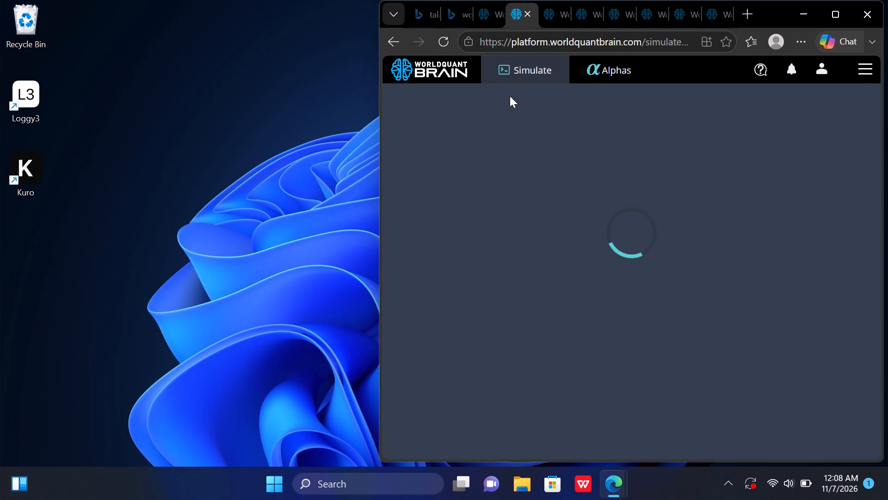
{"action": "left_click", "coordinate": [832, 16]}
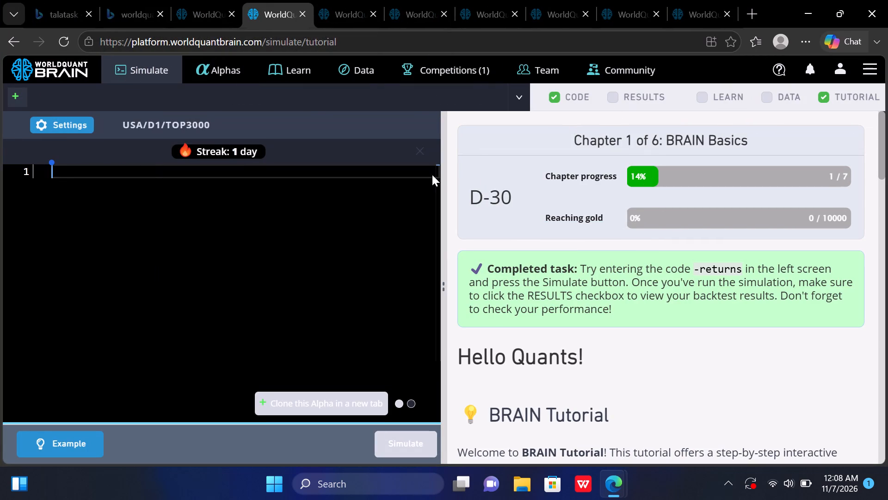
Show the Results view beside the empty code editor.
{"action": "left_click", "coordinate": [414, 175]}
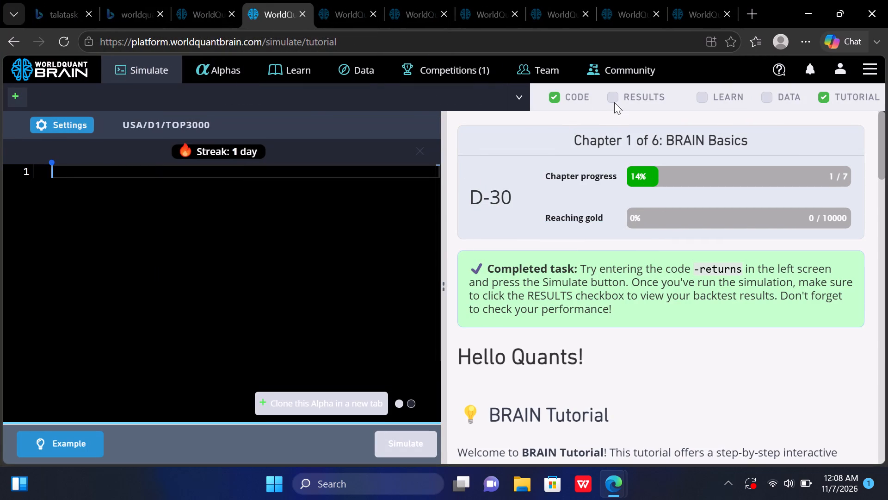
{"action": "left_click", "coordinate": [615, 101]}
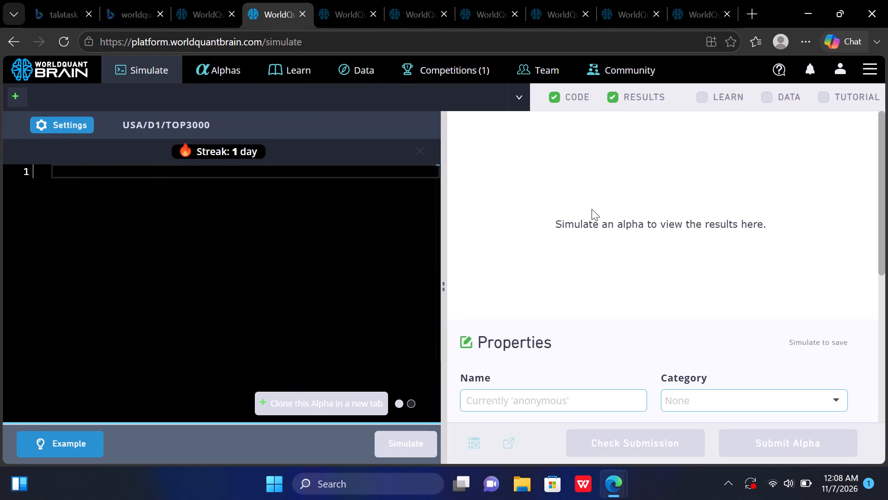
{"action": "left_click", "coordinate": [413, 249]}
{"action": "left_click", "coordinate": [413, 249]}
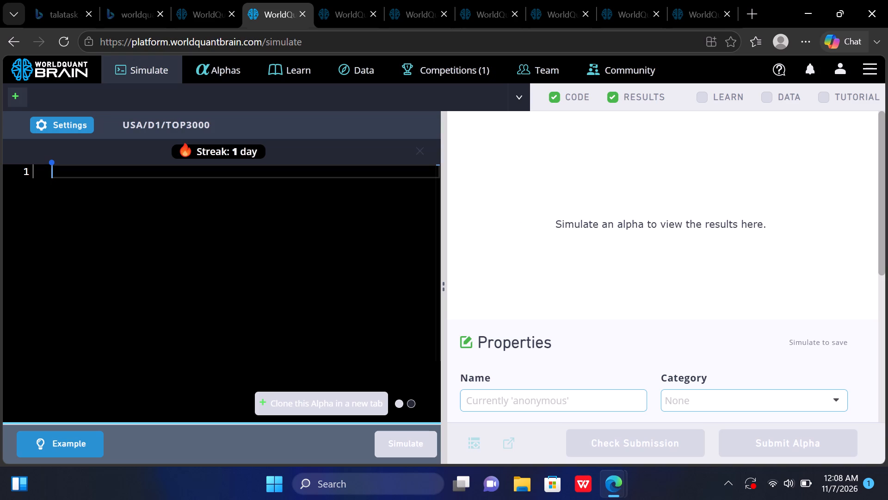
{"action": "left_click_drag", "start_coordinate": [413, 249], "coordinate": [419, 247]}
{"action": "left_click", "coordinate": [425, 198]}
Load an example alpha into the code editor and run its simulation.
{"action": "left_click", "coordinate": [74, 441]}
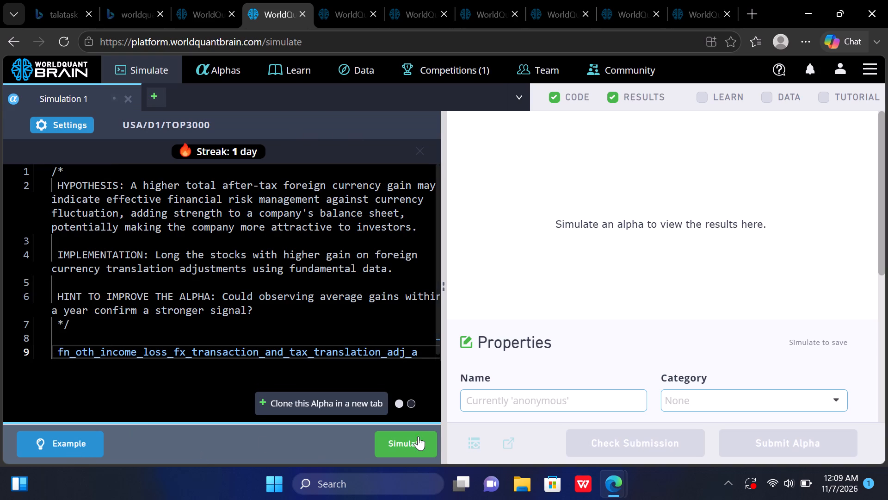
{"action": "left_click", "coordinate": [432, 432]}
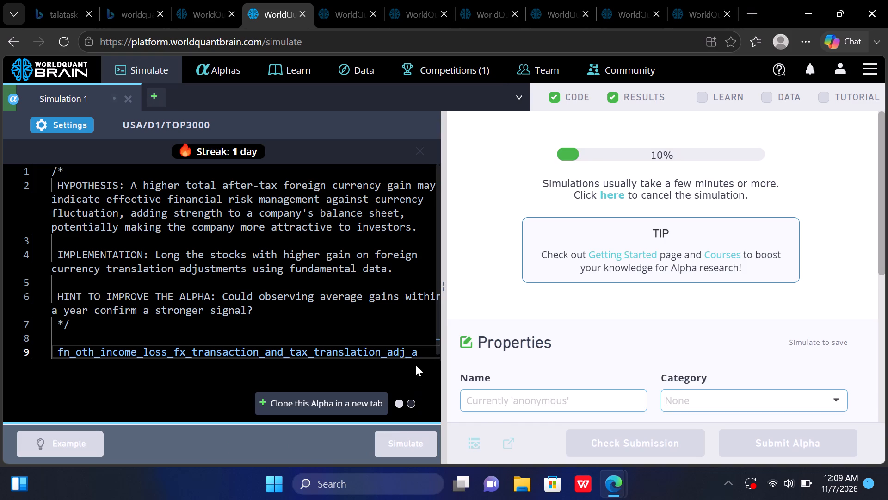
Clone the example alpha into two new simulation tabs.
{"action": "double_click", "coordinate": [332, 400]}
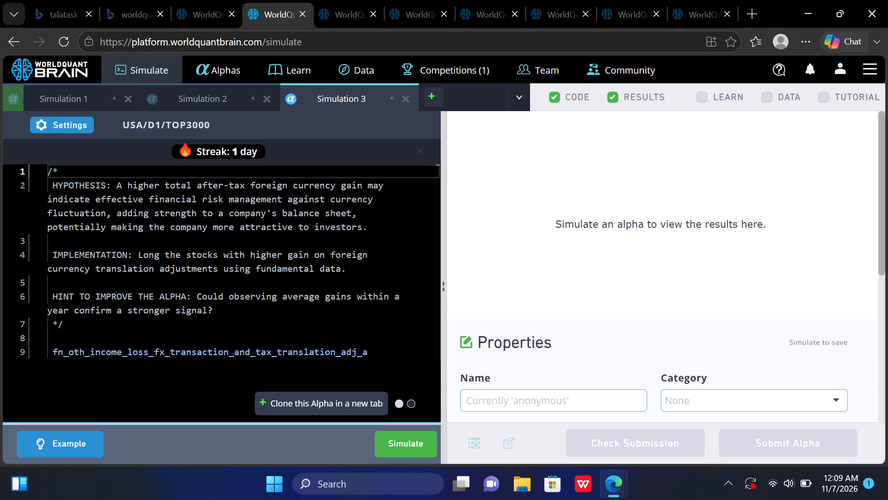
Set the neutralization of Simulation 3 to Industry and simulate it.
{"action": "left_click", "coordinate": [83, 123]}
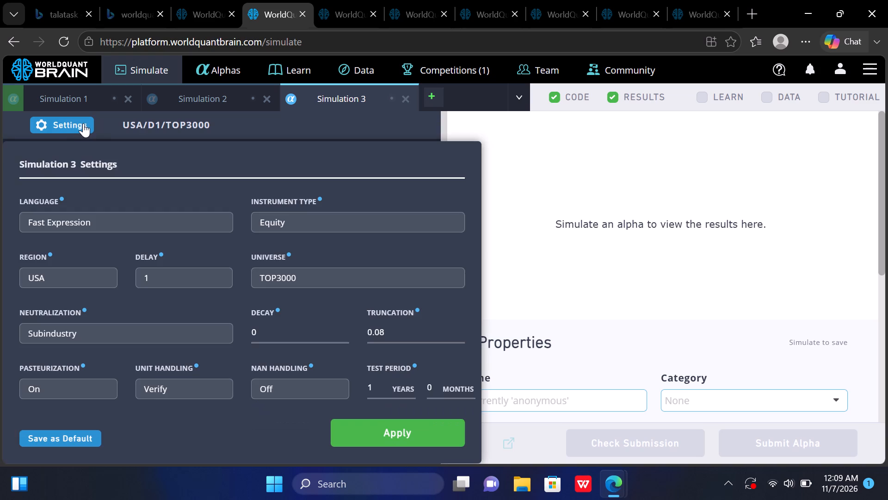
{"action": "left_click", "coordinate": [140, 327]}
{"action": "left_click", "coordinate": [139, 411]}
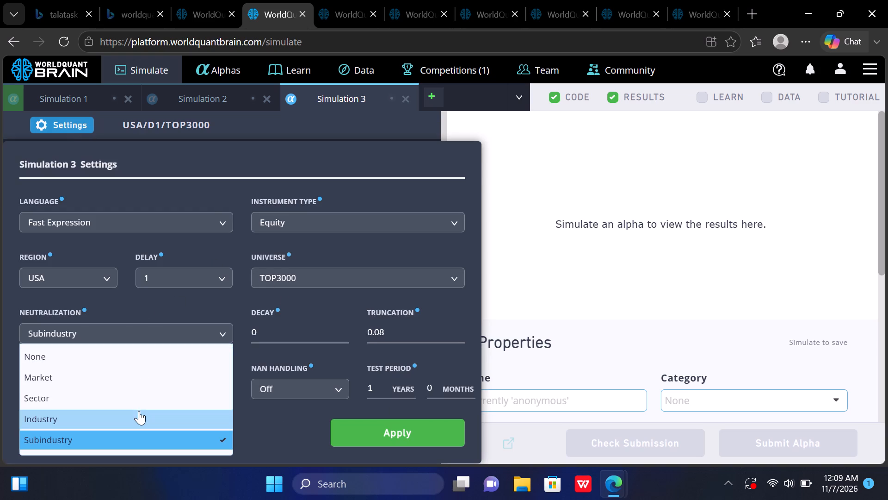
{"action": "left_click", "coordinate": [392, 441]}
{"action": "left_click", "coordinate": [401, 437]}
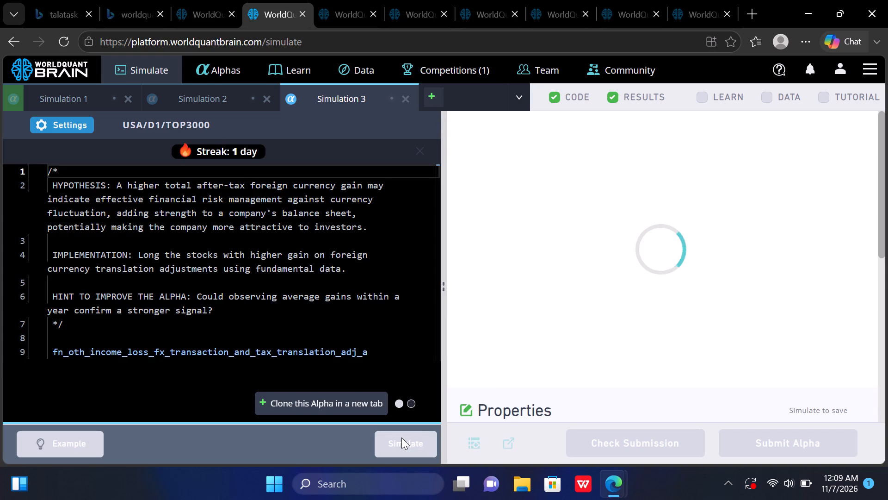
Simulate another clone of the alpha with its neutralization set to Sector.
{"action": "left_click", "coordinate": [361, 416]}
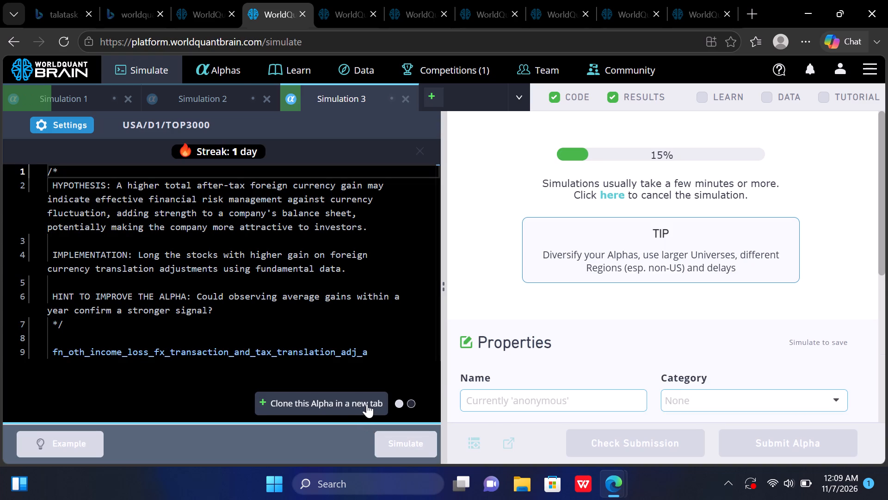
{"action": "left_click", "coordinate": [367, 404]}
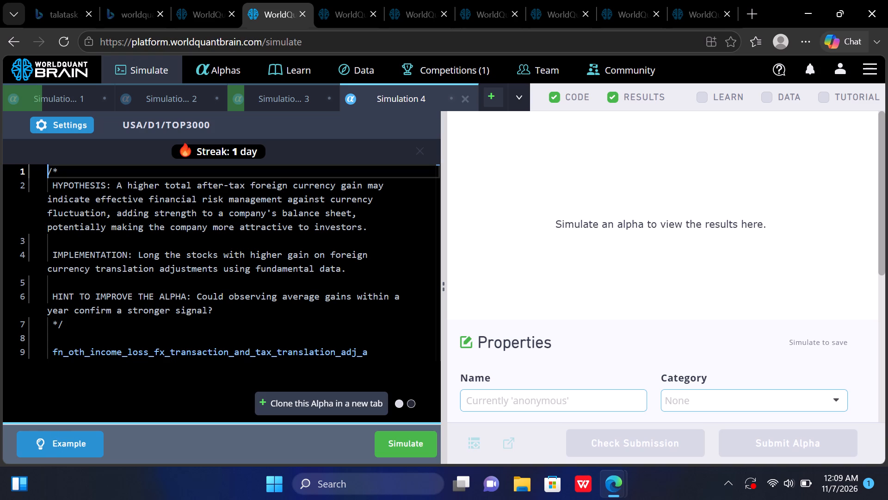
{"action": "left_click", "coordinate": [81, 121]}
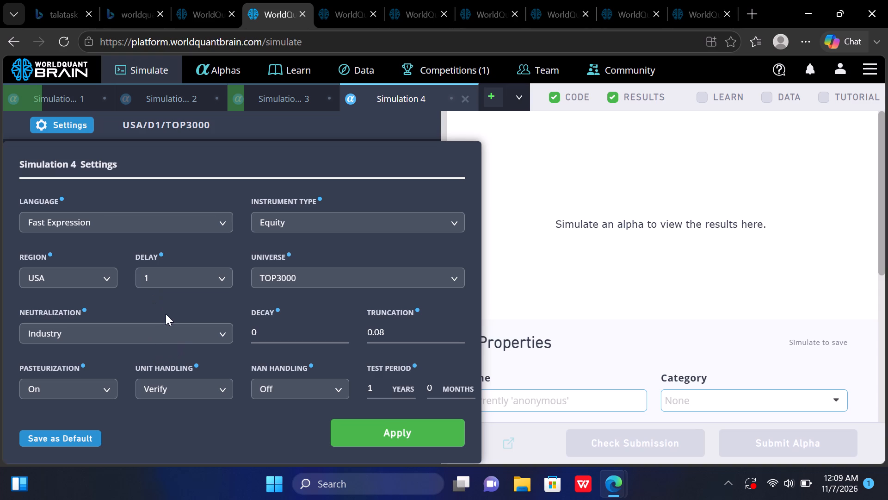
{"action": "left_click", "coordinate": [166, 329]}
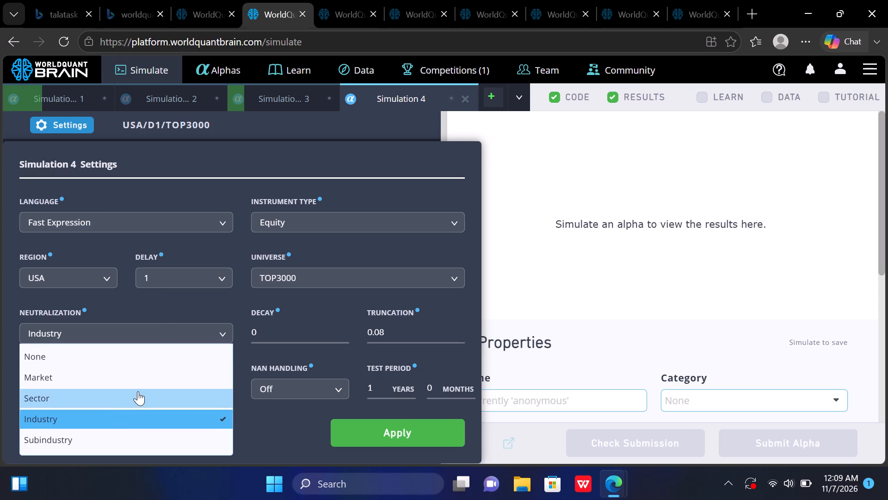
{"action": "left_click", "coordinate": [138, 391]}
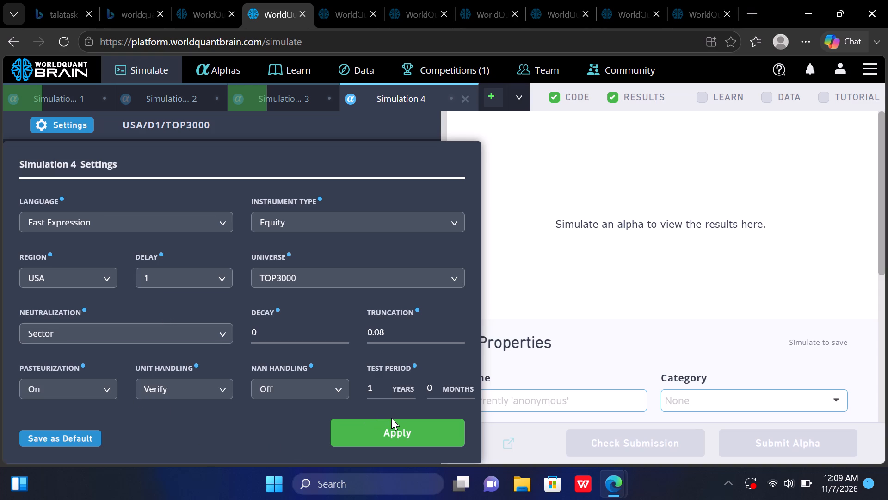
{"action": "left_click", "coordinate": [391, 418]}
{"action": "left_click", "coordinate": [392, 421]}
{"action": "left_click", "coordinate": [403, 438]}
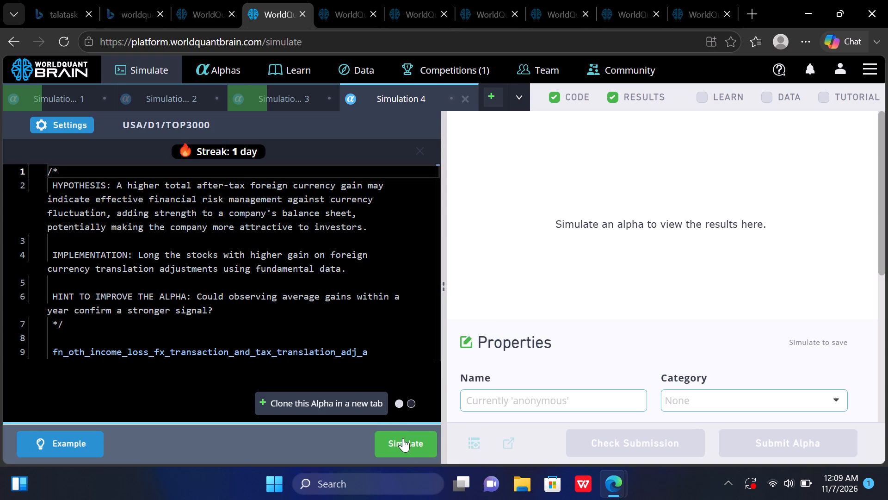
Clone the alpha into a fifth simulation tab and apply Market neutralization to it.
{"action": "left_click", "coordinate": [336, 398]}
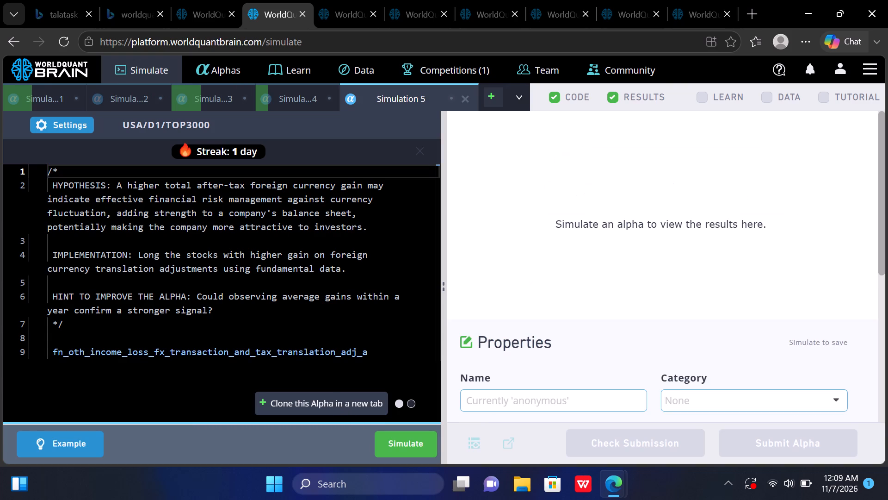
{"action": "left_click", "coordinate": [82, 130]}
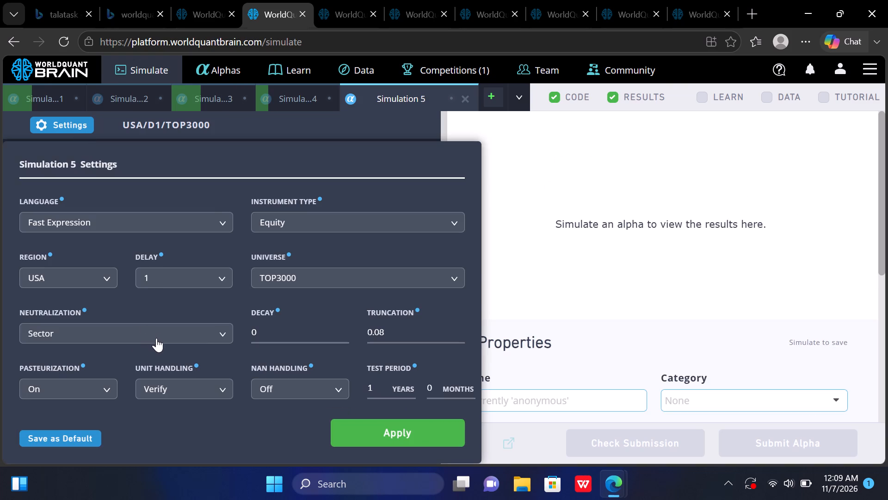
{"action": "left_click", "coordinate": [159, 332]}
{"action": "left_click", "coordinate": [156, 381]}
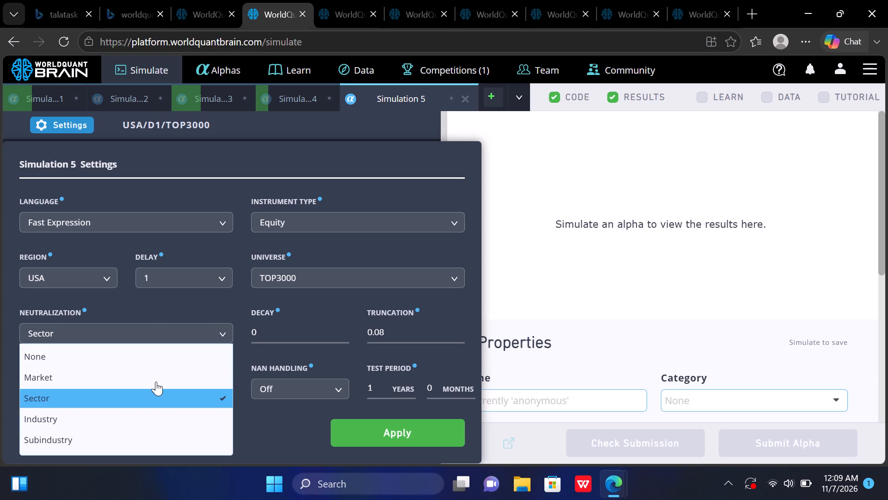
{"action": "left_click", "coordinate": [386, 427]}
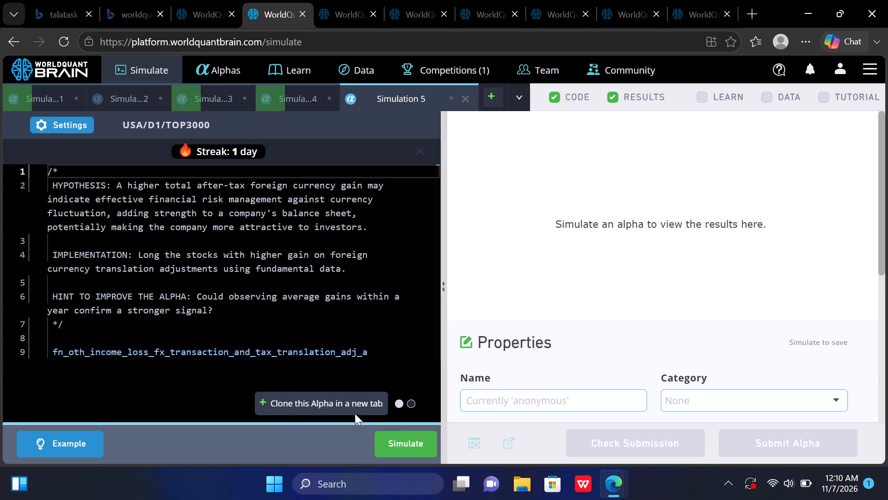
Clone the alpha into a sixth simulation tab and apply neutralization None to it.
{"action": "left_click", "coordinate": [354, 400]}
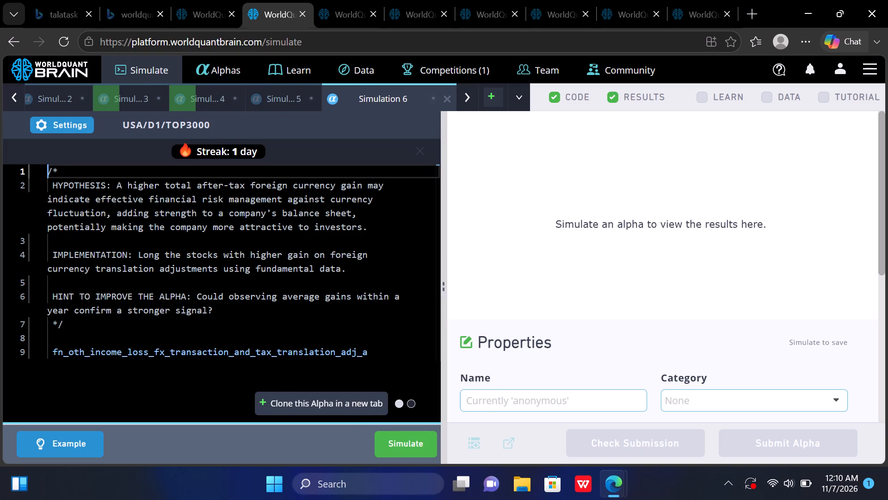
{"action": "left_click", "coordinate": [80, 128]}
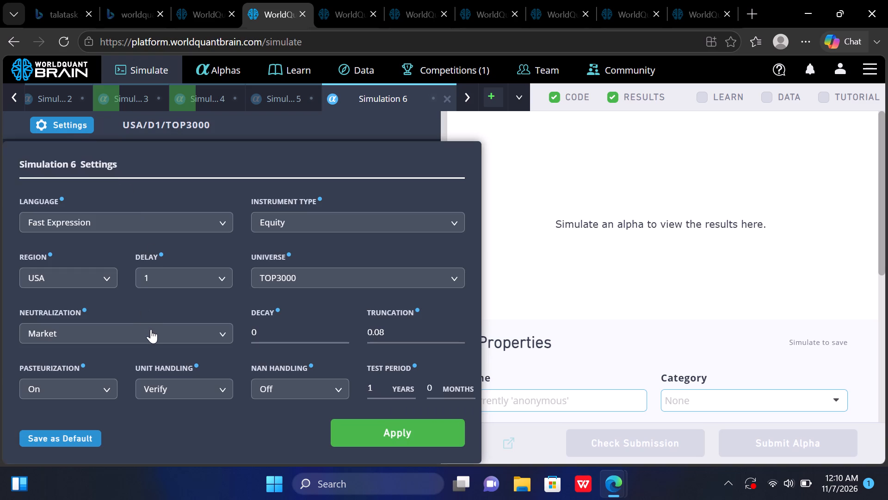
{"action": "left_click", "coordinate": [151, 329]}
{"action": "left_click", "coordinate": [155, 358]}
{"action": "left_click", "coordinate": [361, 432]}
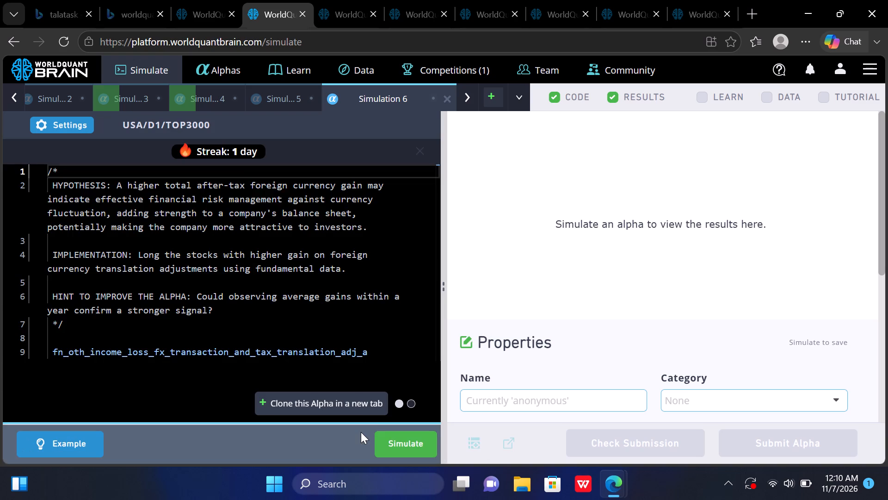
Return to Simulation 2 and run its simulation with the existing settings.
{"action": "left_click", "coordinate": [55, 98]}
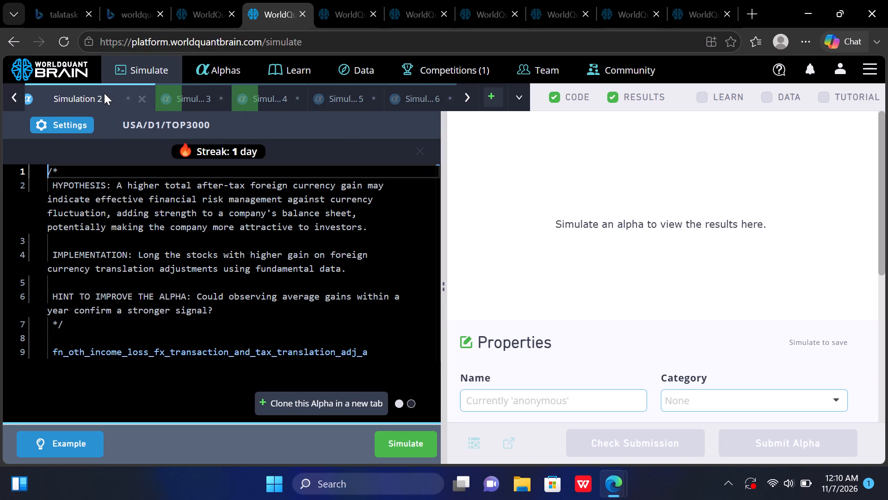
{"action": "left_click", "coordinate": [104, 93]}
{"action": "left_click", "coordinate": [9, 93]}
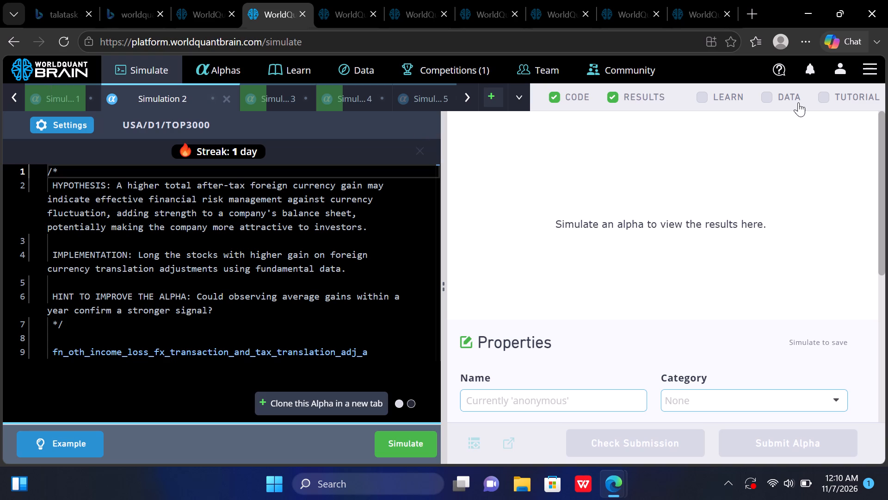
{"action": "left_click", "coordinate": [774, 100]}
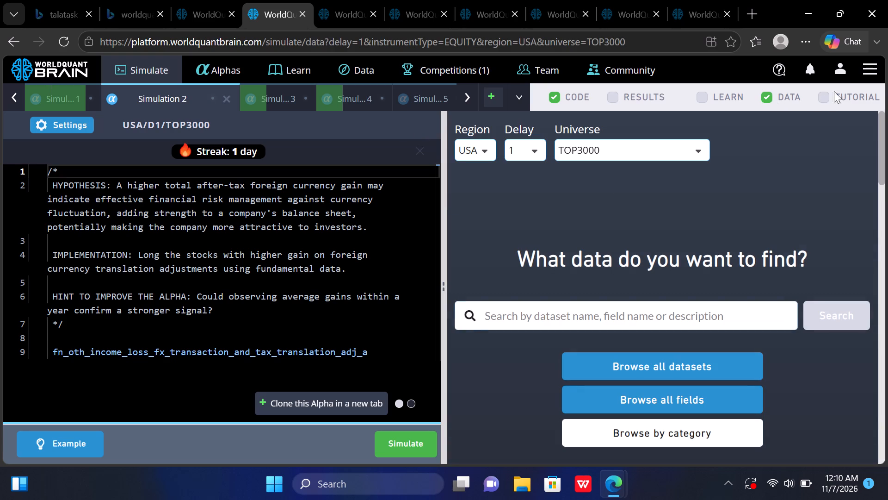
{"action": "left_click", "coordinate": [831, 100]}
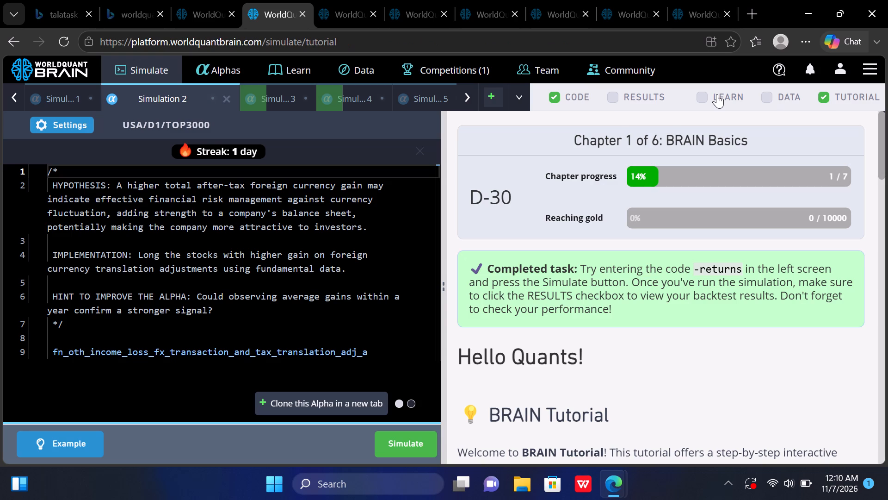
{"action": "left_click", "coordinate": [199, 94]}
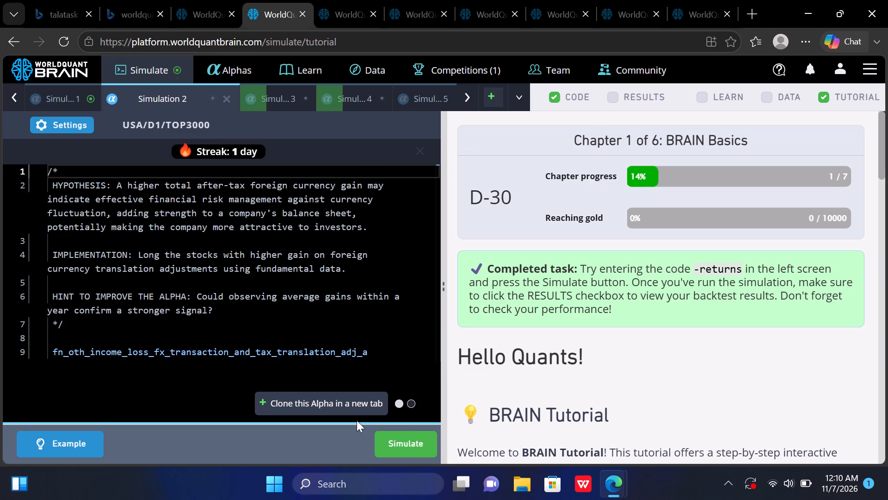
{"action": "left_click", "coordinate": [404, 439]}
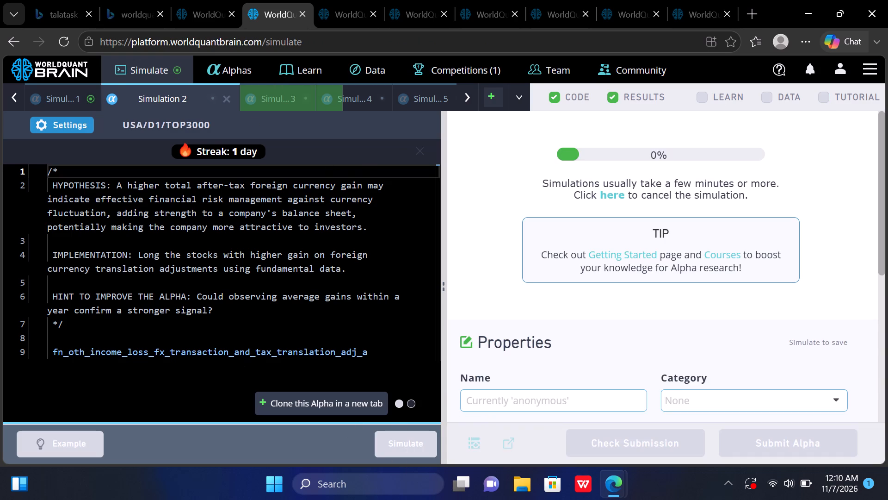
Review Simulation 1's results with the test period shown, dismissing the tutorial checks and expanding the passed and failed IS tests.
{"action": "left_click", "coordinate": [76, 98]}
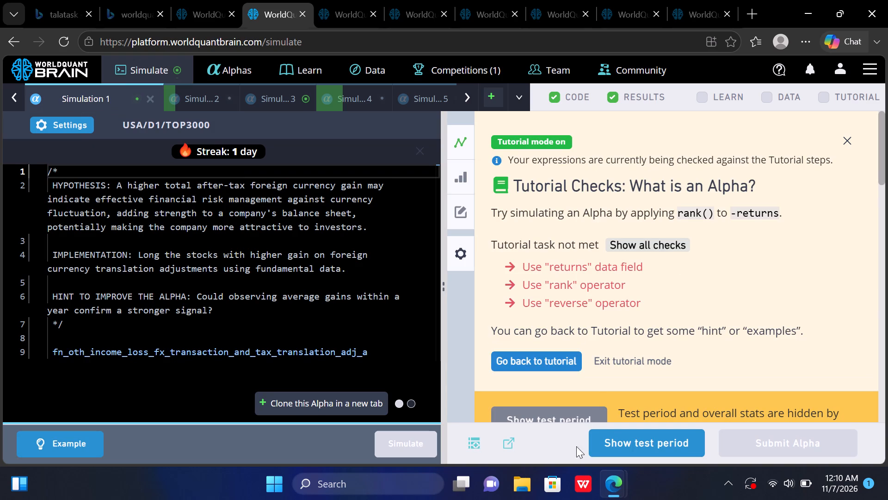
{"action": "left_click", "coordinate": [846, 145]}
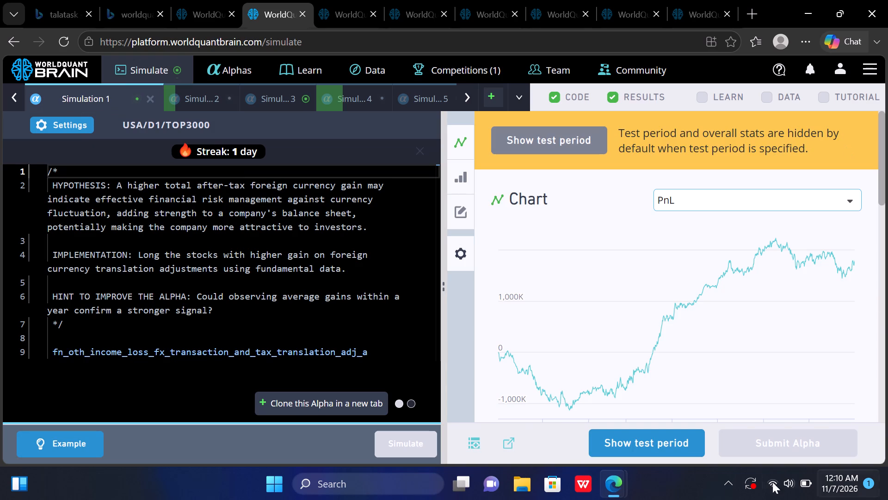
{"action": "left_click", "coordinate": [691, 437]}
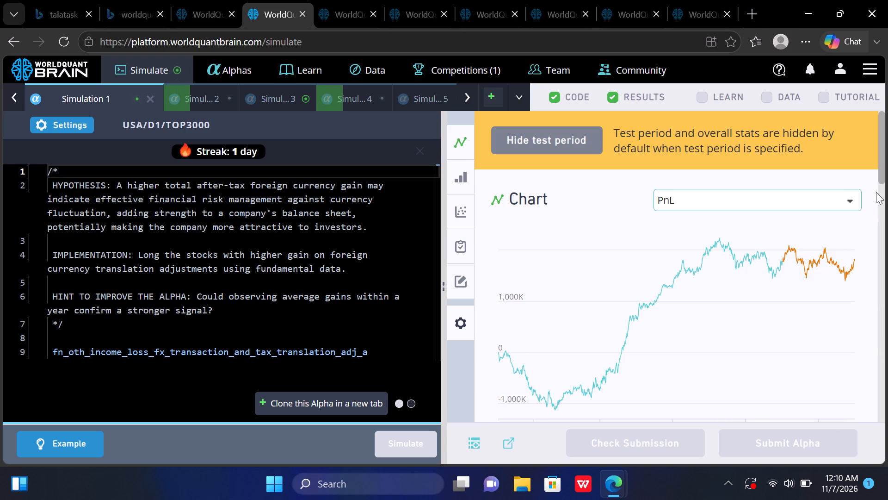
{"action": "left_click_drag", "start_coordinate": [878, 182], "coordinate": [860, 343]}
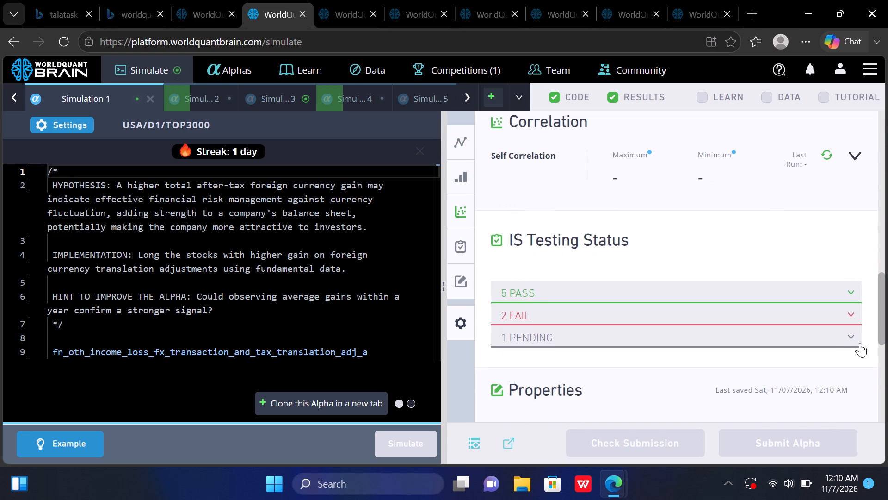
{"action": "left_click", "coordinate": [765, 324]}
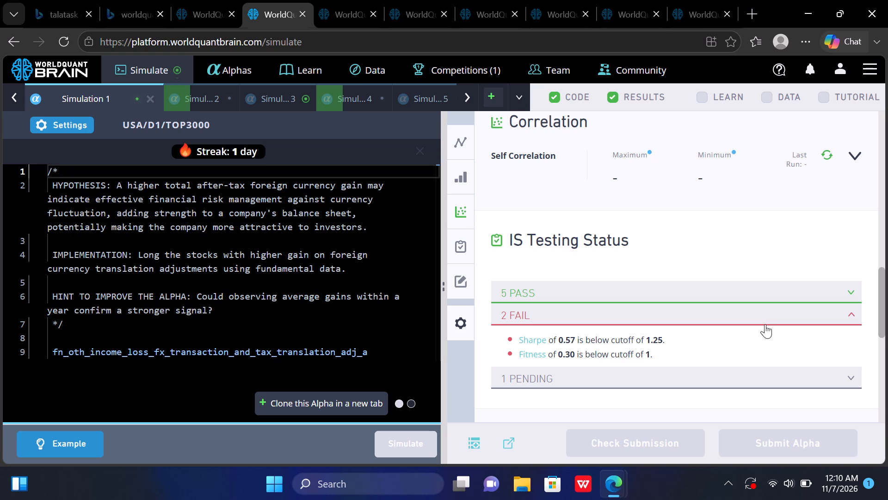
{"action": "left_click", "coordinate": [785, 292]}
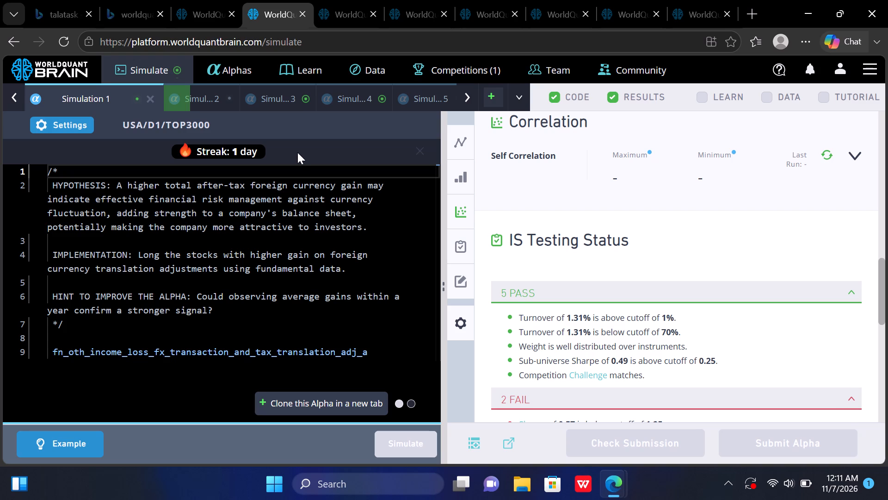
Check Simulation 2's progress and run the simulation in Simulation 5 with its existing settings.
{"action": "left_click", "coordinate": [200, 103]}
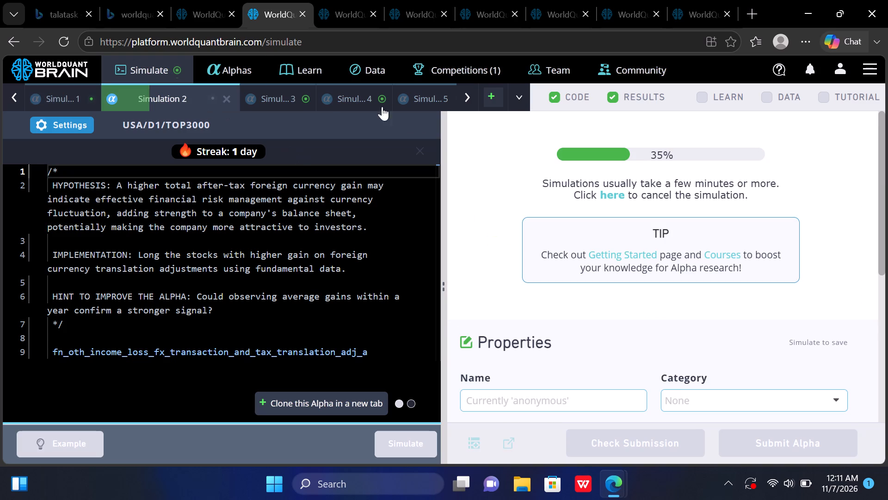
{"action": "left_click", "coordinate": [423, 100]}
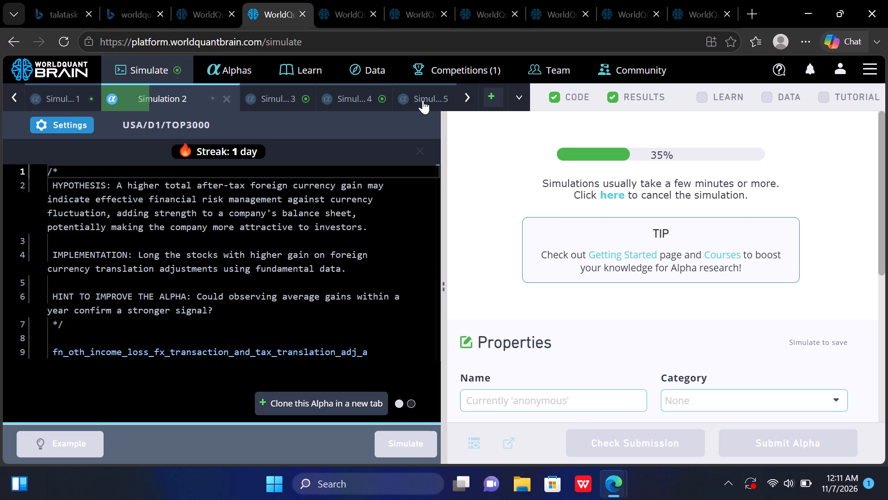
{"action": "left_click", "coordinate": [396, 450]}
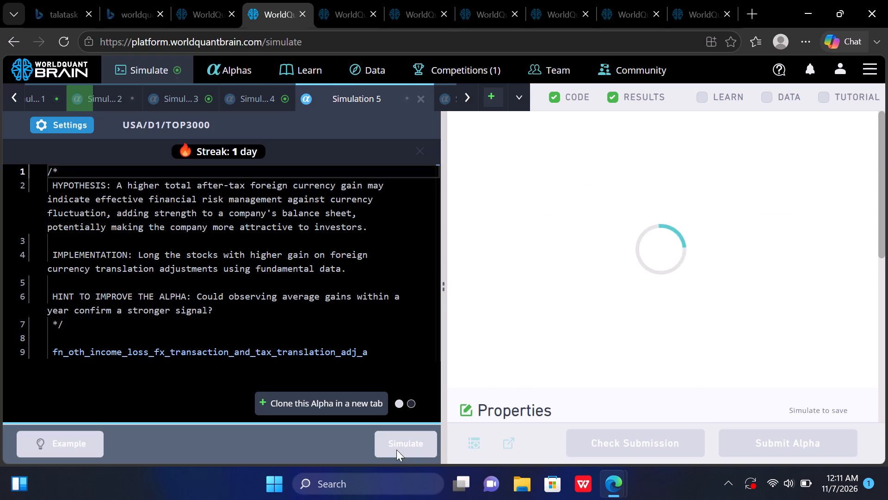
Review Simulation 3's results with the test period shown, dismissing the tutorial checks and expanding the passed and failed IS tests.
{"action": "left_click", "coordinate": [206, 102]}
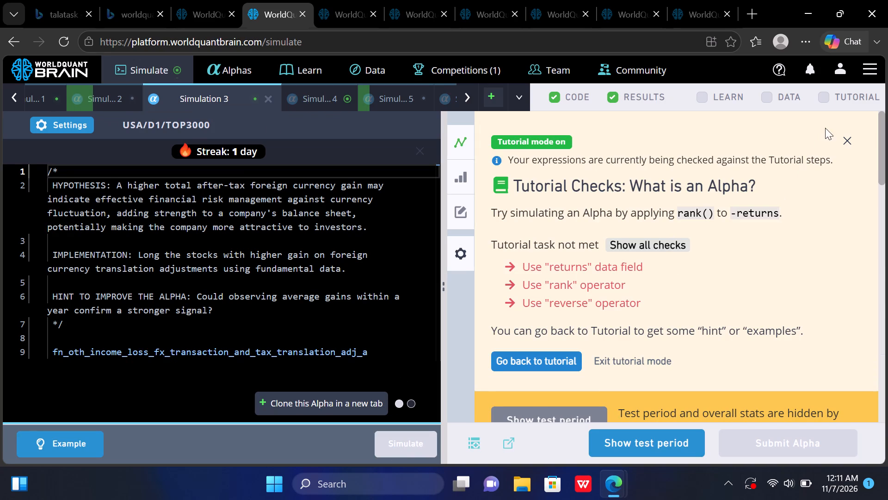
{"action": "left_click", "coordinate": [647, 439]}
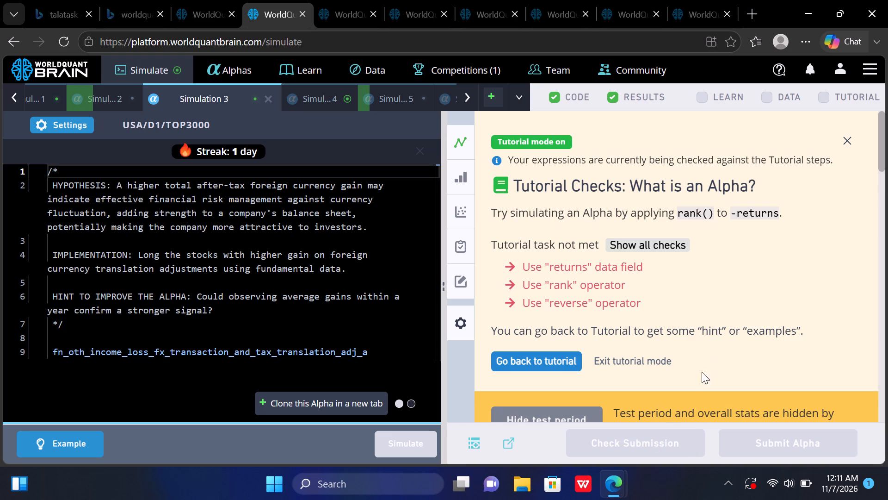
{"action": "left_click", "coordinate": [845, 141]}
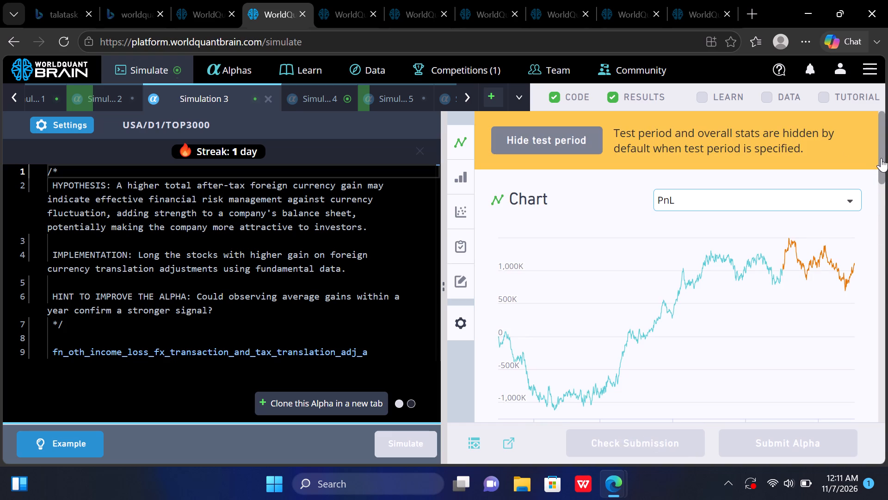
{"action": "left_click_drag", "start_coordinate": [881, 158], "coordinate": [855, 337]}
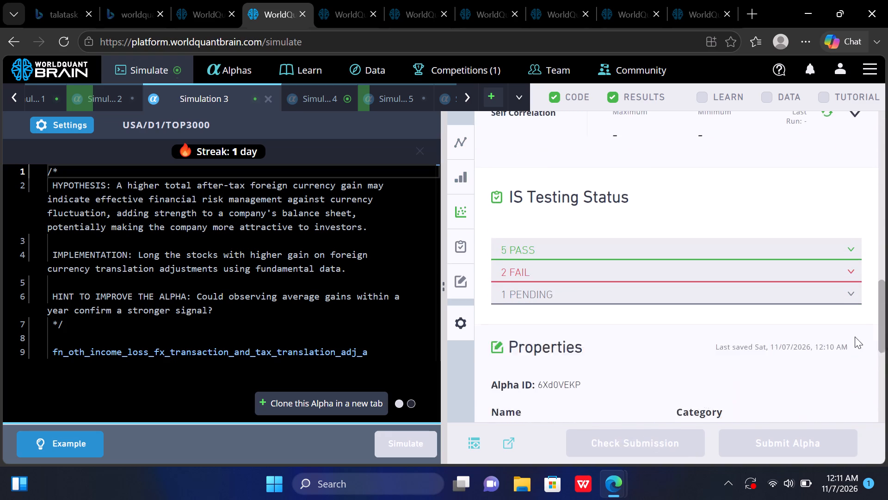
{"action": "left_click_drag", "start_coordinate": [855, 337], "coordinate": [855, 344]}
{"action": "left_click", "coordinate": [725, 197]}
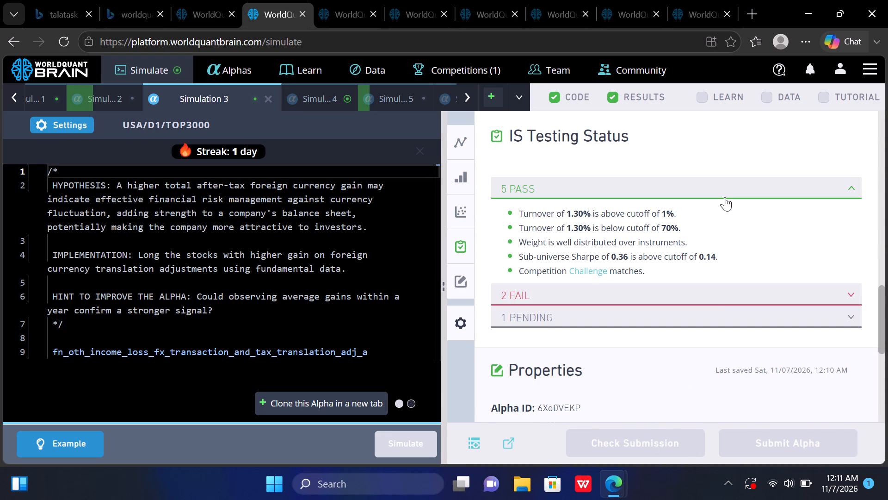
{"action": "left_click", "coordinate": [720, 302]}
Show the test period for Simulation 4 and examine the details of its passed and failed IS tests.
{"action": "left_click", "coordinate": [339, 99]}
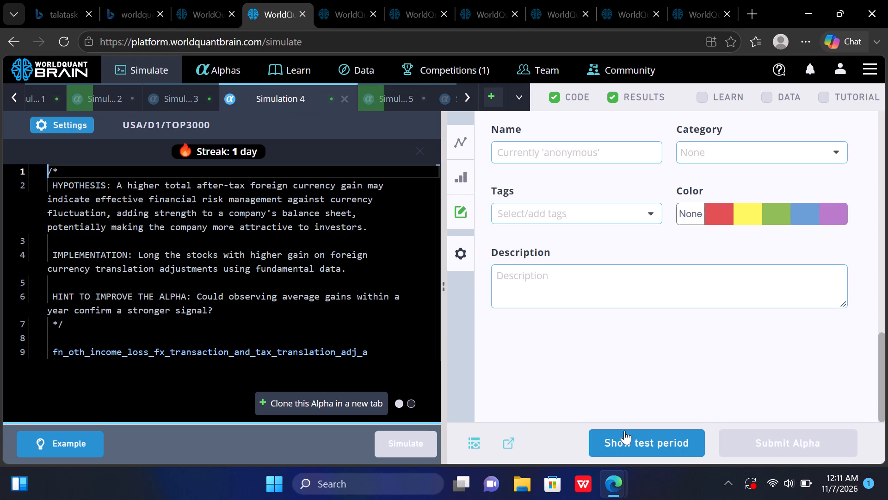
{"action": "left_click", "coordinate": [640, 449]}
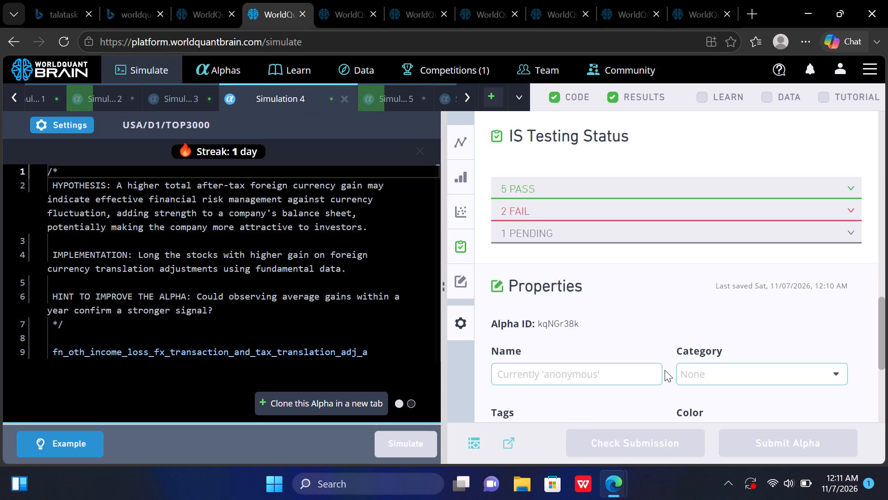
{"action": "left_click", "coordinate": [642, 194]}
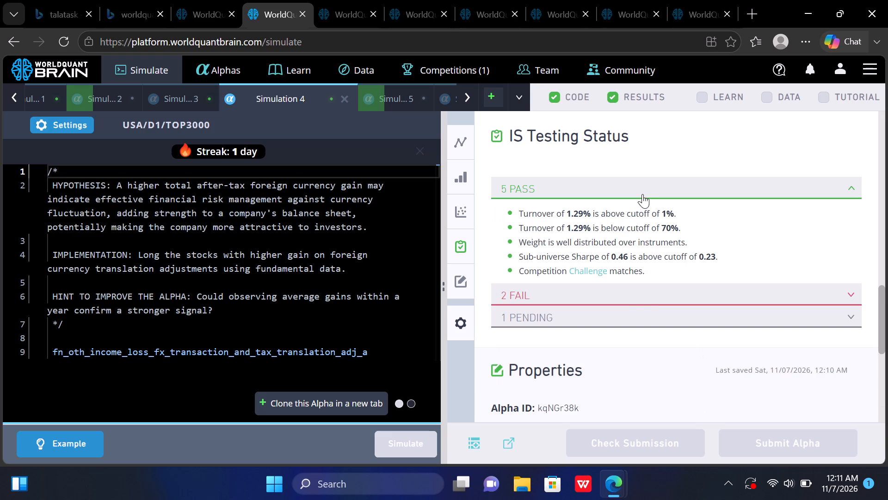
{"action": "left_click", "coordinate": [635, 295]}
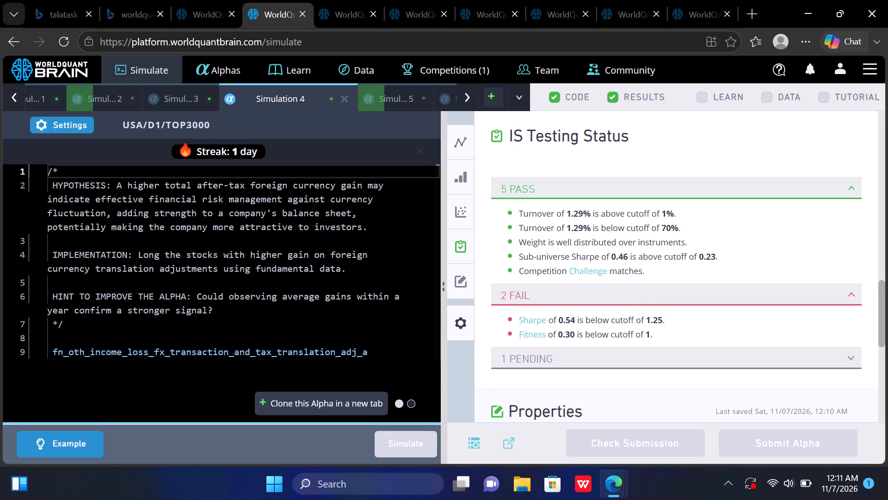
Clone the alpha from Simulation 5 into a new simulation tab, set its universe to TOP2000 and simulate it.
{"action": "left_click", "coordinate": [400, 100]}
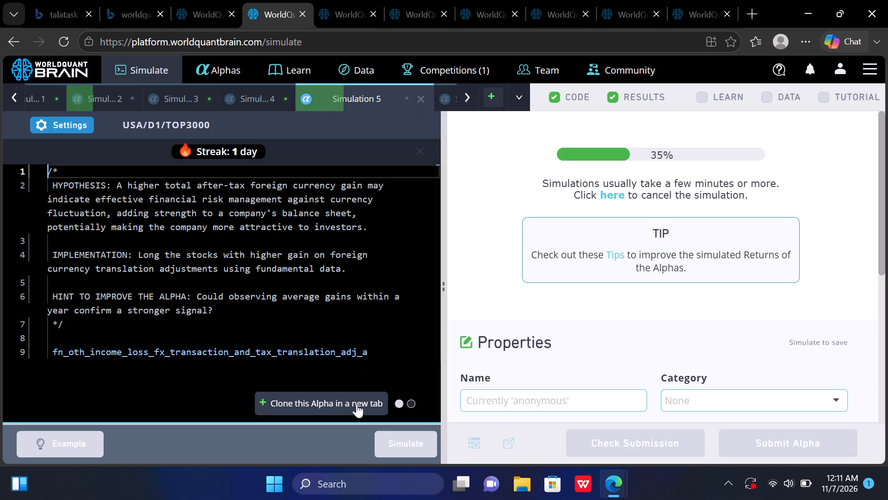
{"action": "left_click", "coordinate": [357, 404]}
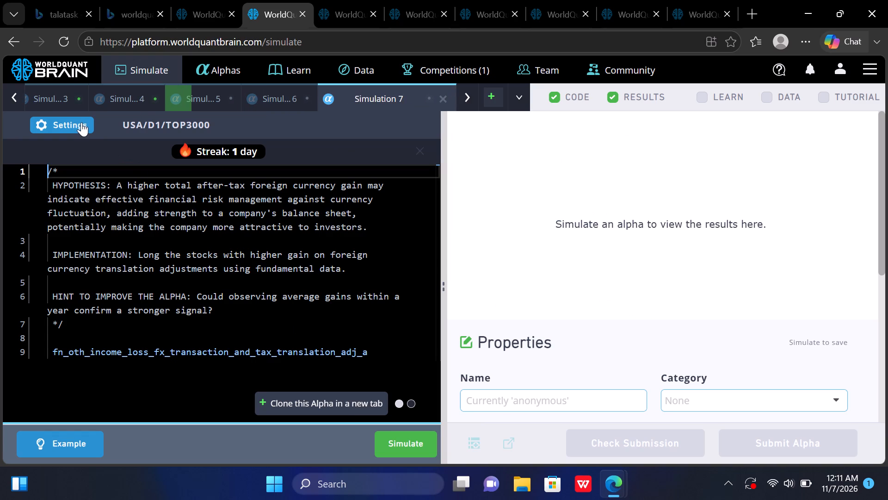
{"action": "left_click", "coordinate": [81, 122]}
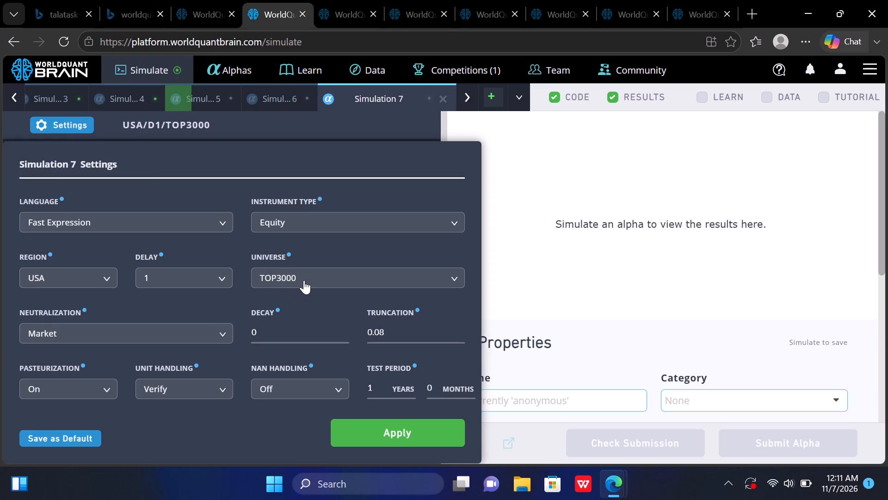
{"action": "left_click", "coordinate": [304, 280]}
{"action": "left_click", "coordinate": [311, 320]}
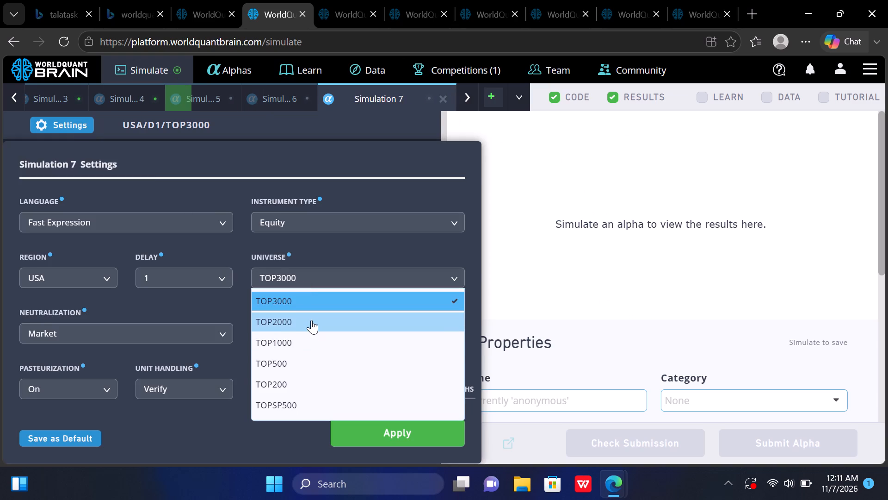
{"action": "left_click", "coordinate": [384, 438]}
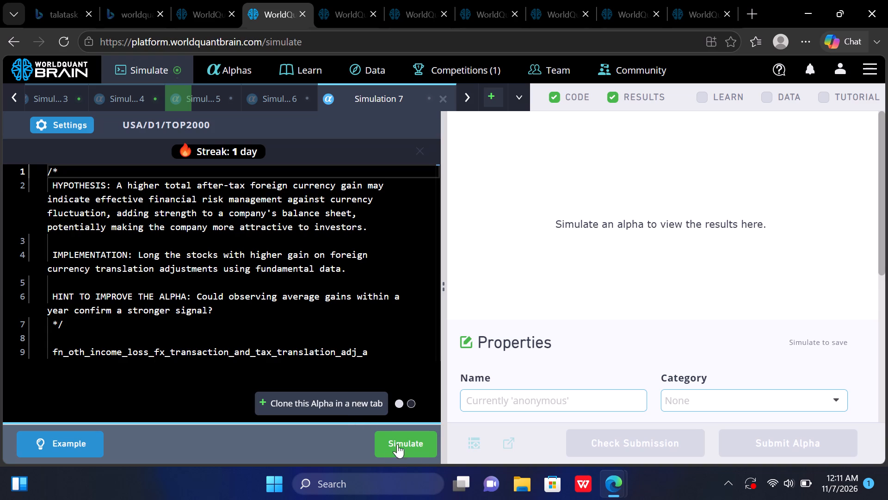
{"action": "left_click", "coordinate": [410, 450]}
{"action": "left_click_drag", "start_coordinate": [368, 350], "coordinate": [227, 227]}
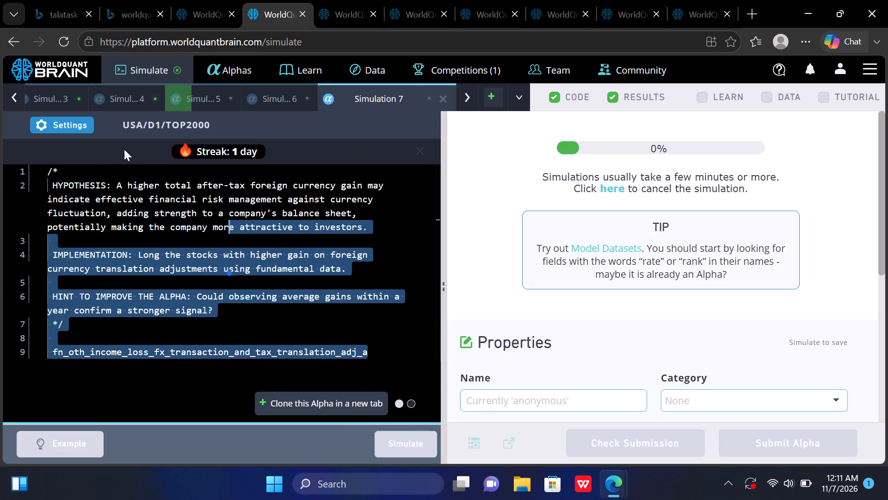
{"action": "left_click", "coordinate": [195, 184]}
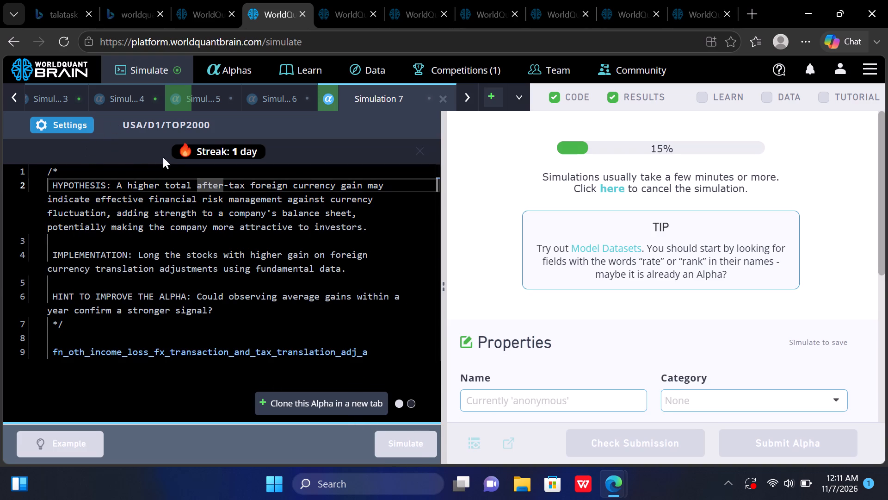
Clone the TOP2000 alpha into an eighth simulation tab and apply neutralization None to it.
{"action": "left_click", "coordinate": [354, 403]}
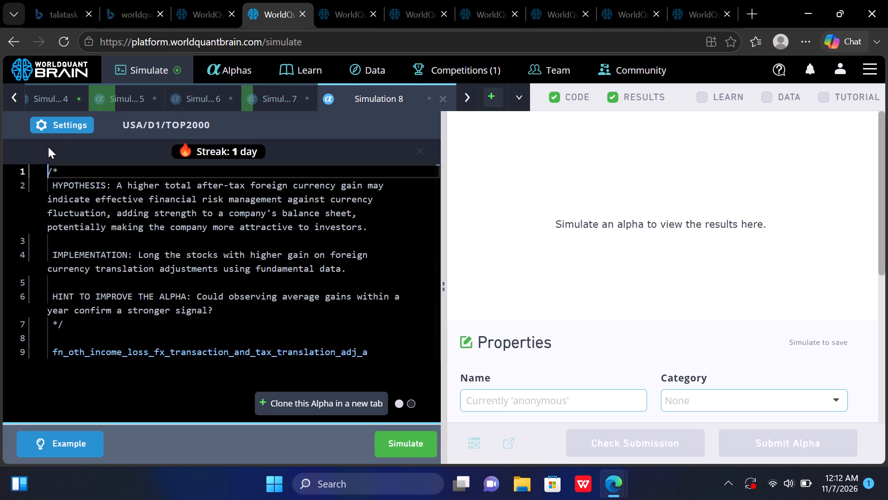
{"action": "left_click", "coordinate": [60, 130]}
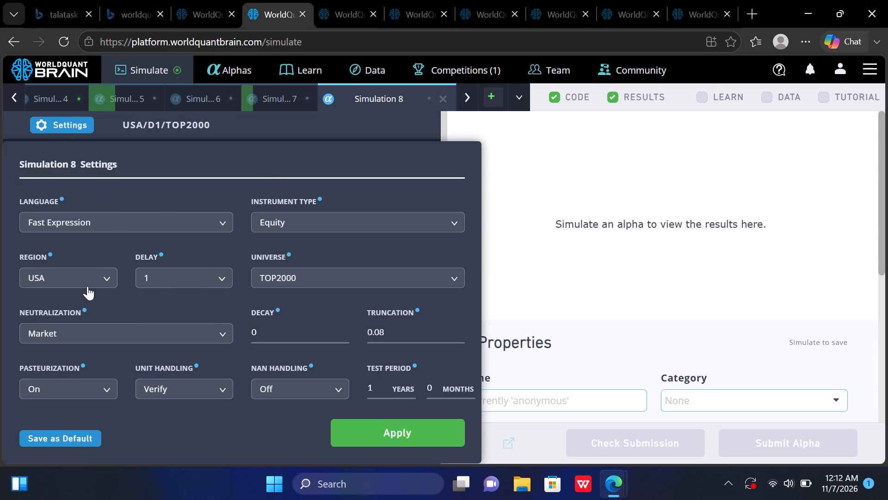
{"action": "left_click", "coordinate": [80, 326]}
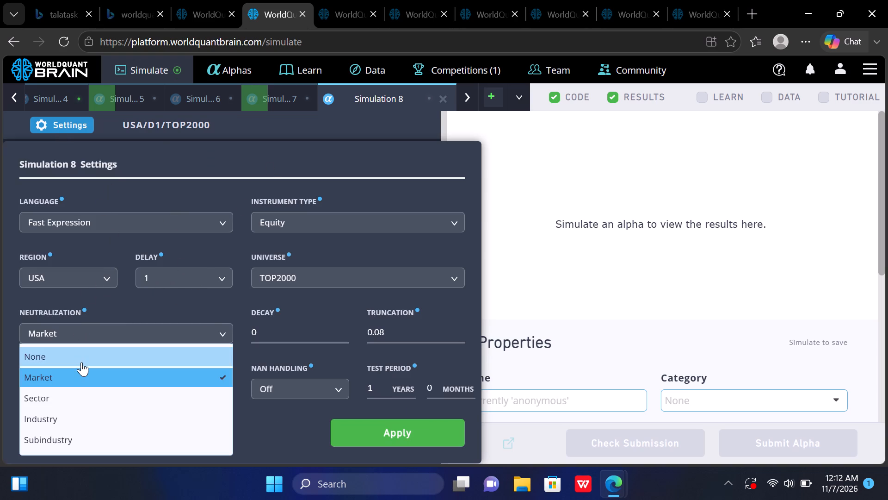
{"action": "left_click", "coordinate": [81, 362]}
{"action": "left_click", "coordinate": [396, 425]}
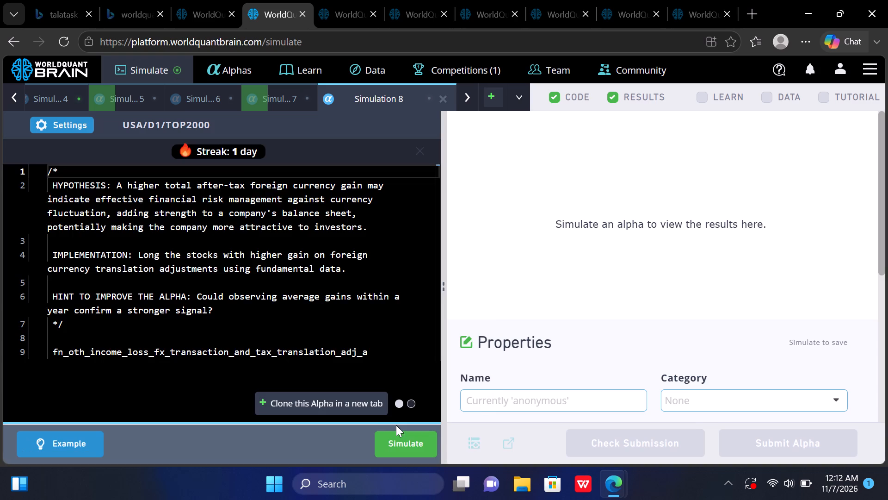
Clone the TOP2000 alpha into a ninth simulation tab and apply Sector neutralization to it.
{"action": "left_click", "coordinate": [358, 411]}
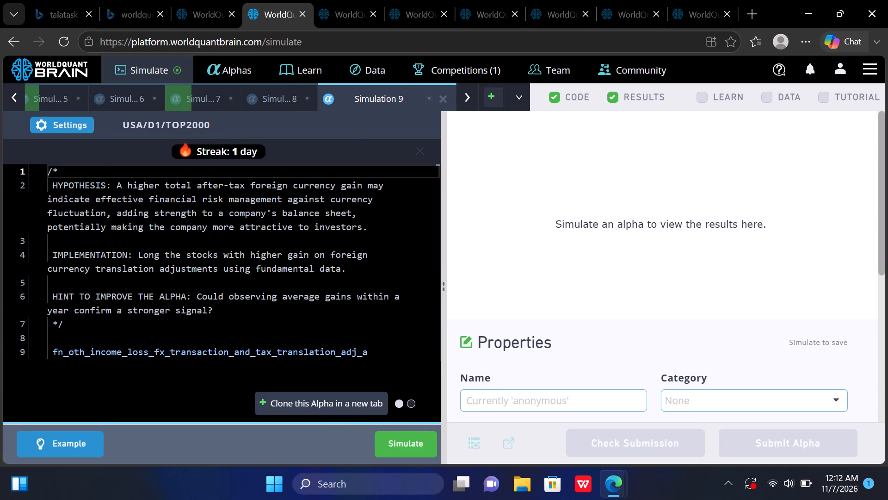
{"action": "left_click", "coordinate": [79, 122]}
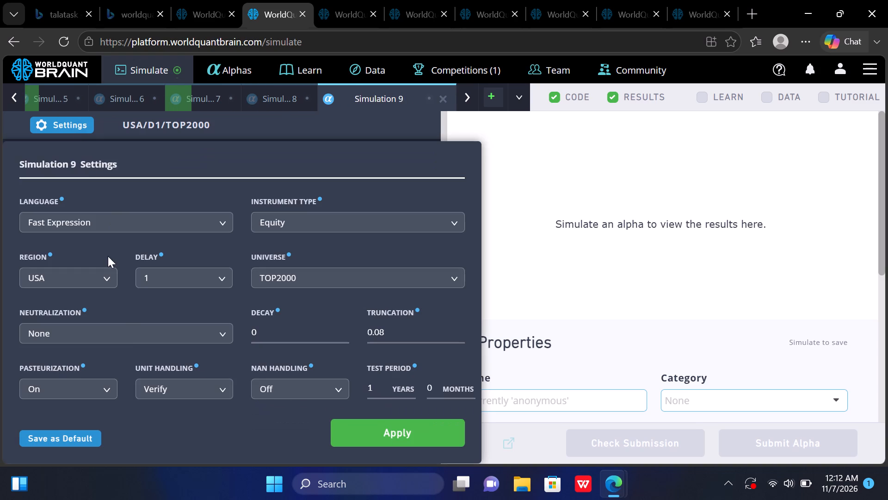
{"action": "left_click", "coordinate": [143, 337]}
{"action": "left_click", "coordinate": [129, 404]}
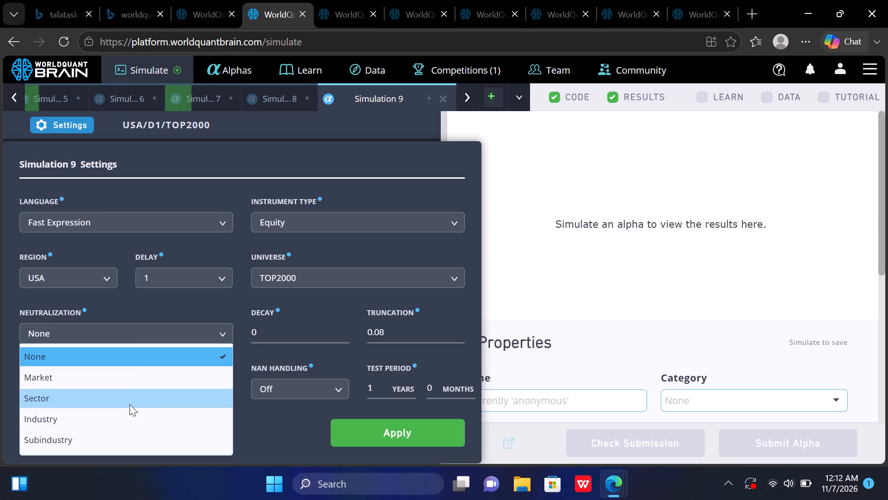
{"action": "left_click", "coordinate": [370, 429]}
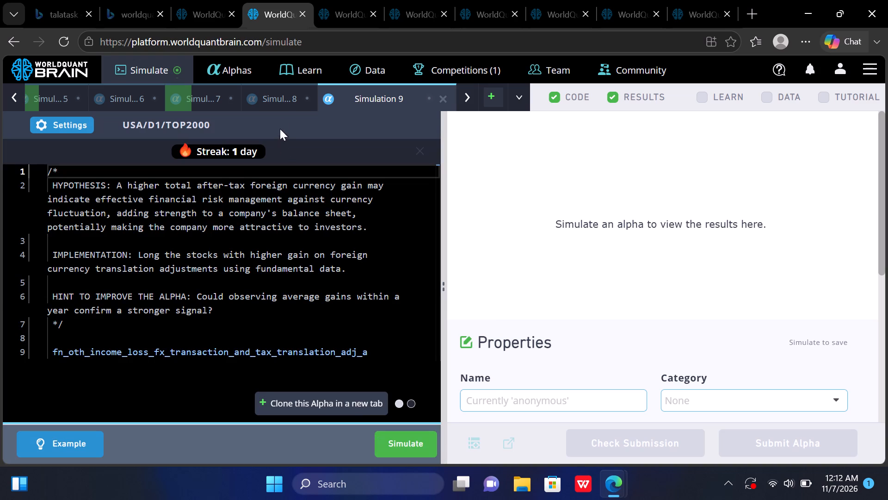
Run the simulations of the cloned TOP2000 alphas in Simulation 8 and Simulation 9.
{"action": "left_click", "coordinate": [278, 98]}
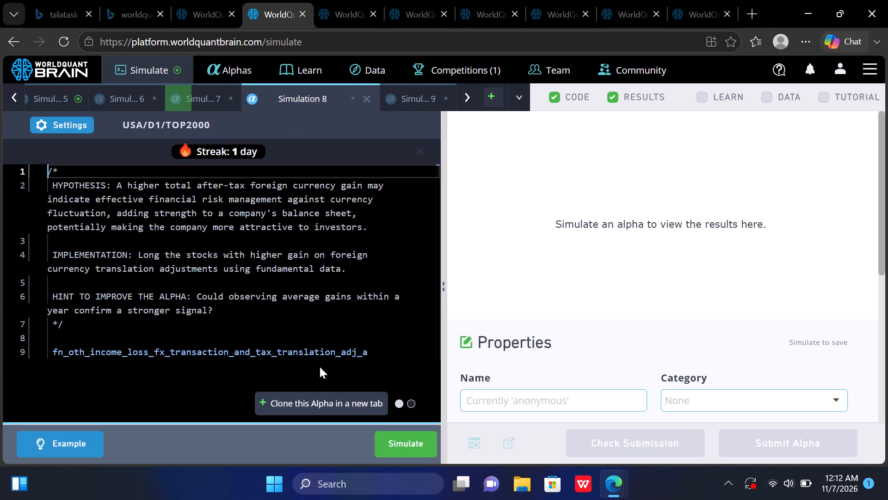
{"action": "left_click", "coordinate": [394, 448]}
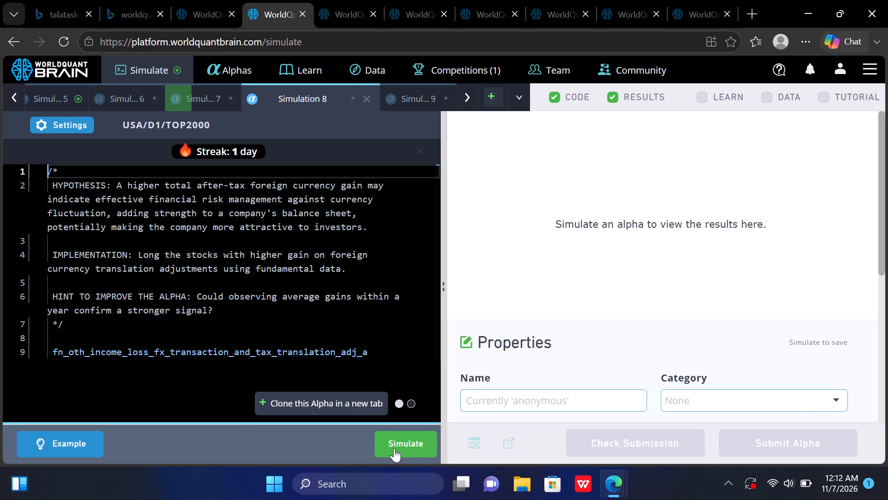
{"action": "left_click", "coordinate": [408, 89]}
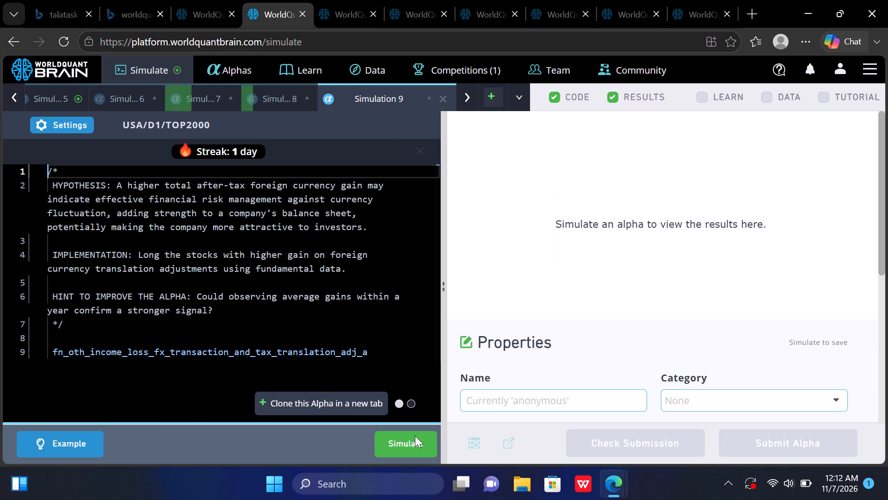
{"action": "left_click", "coordinate": [412, 435]}
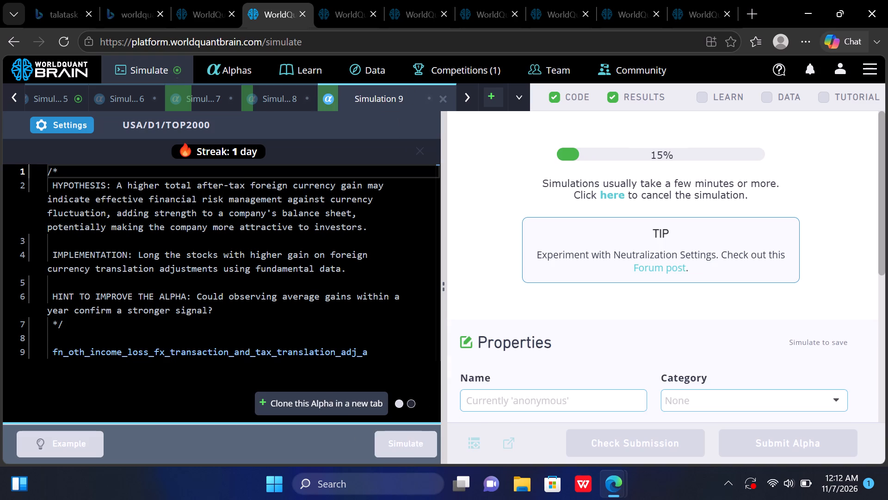
Show the test period for Simulation 5 and examine the details of its passed and failed IS tests.
{"action": "double_click", "coordinate": [86, 97]}
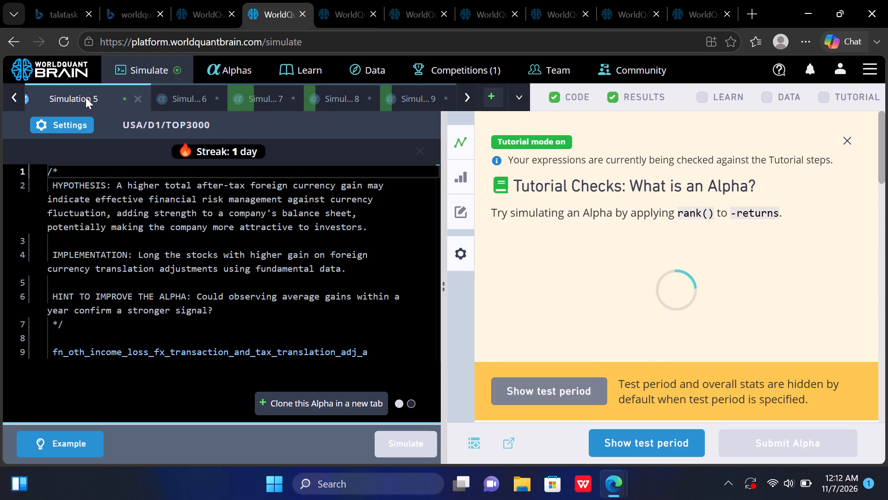
{"action": "left_click", "coordinate": [632, 454]}
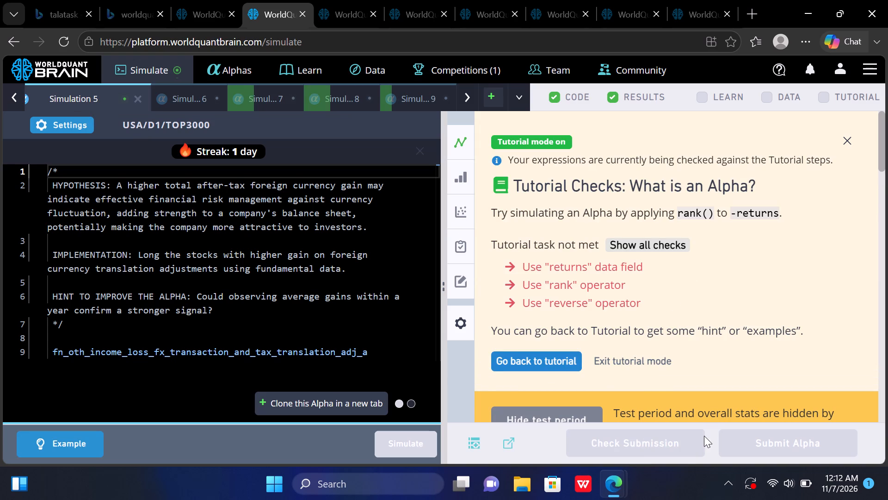
{"action": "left_click", "coordinate": [838, 141]}
{"action": "left_click", "coordinate": [880, 192]}
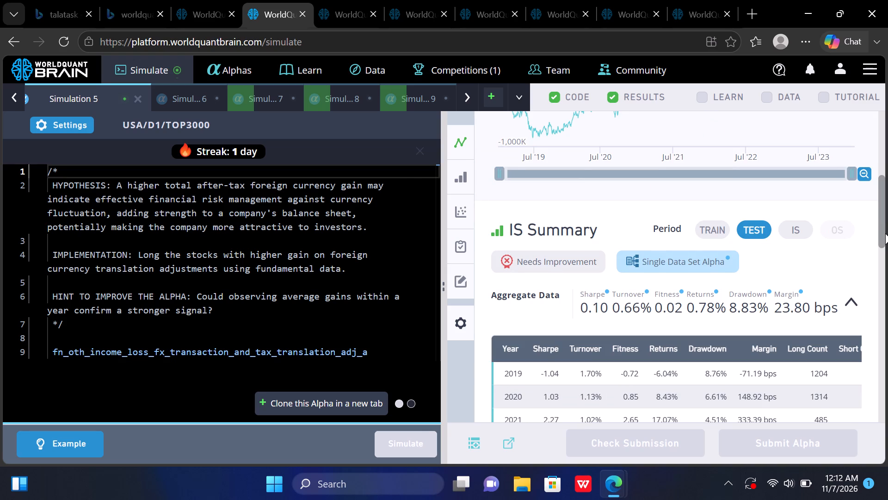
{"action": "left_click_drag", "start_coordinate": [879, 251], "coordinate": [878, 273]}
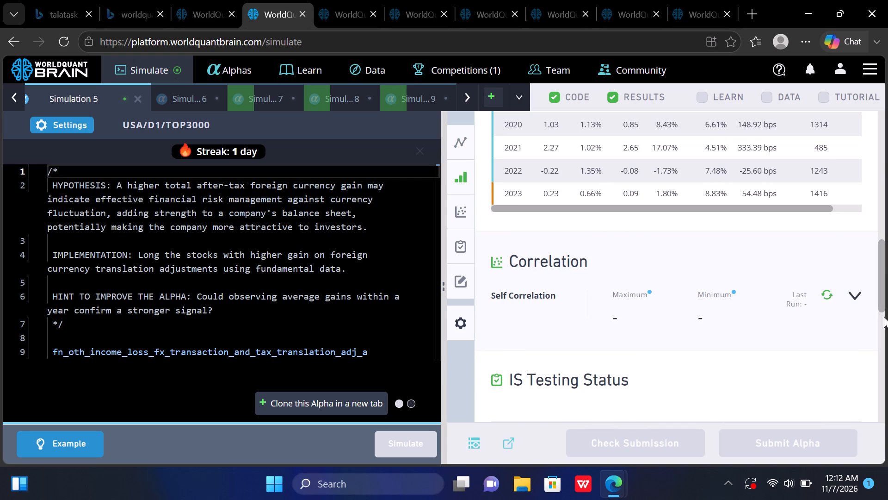
{"action": "left_click", "coordinate": [883, 323]}
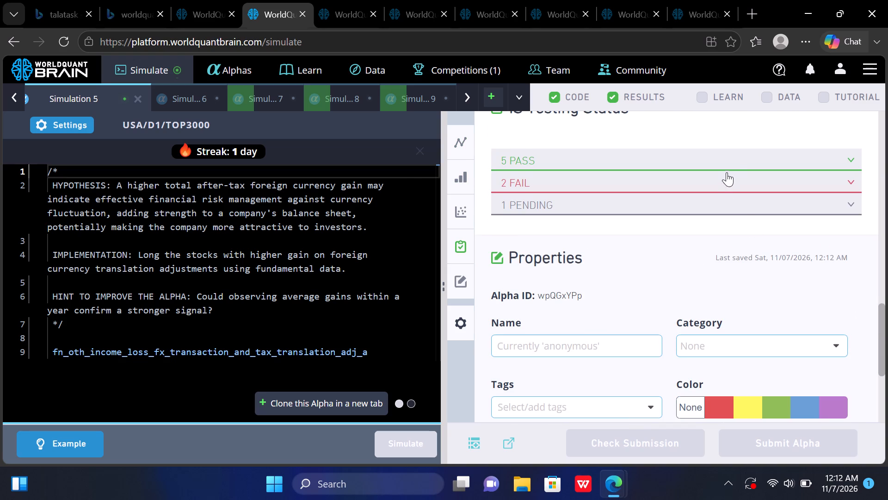
{"action": "left_click", "coordinate": [734, 159]}
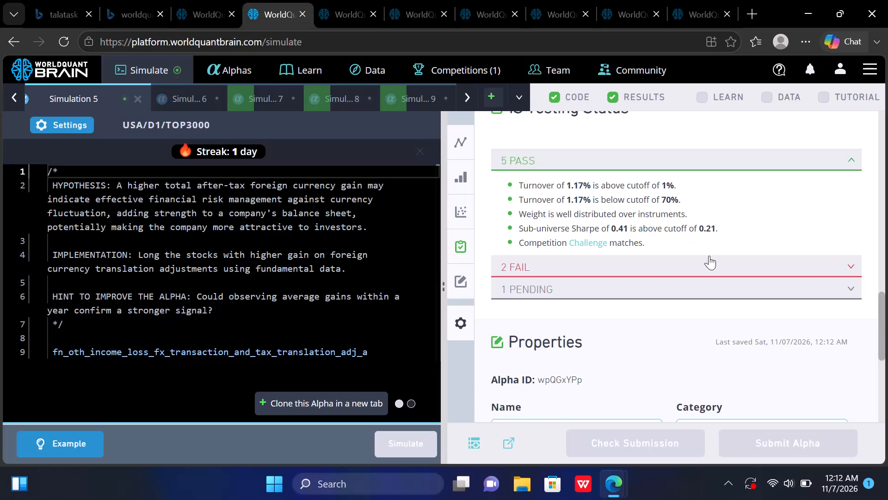
{"action": "left_click", "coordinate": [709, 256]}
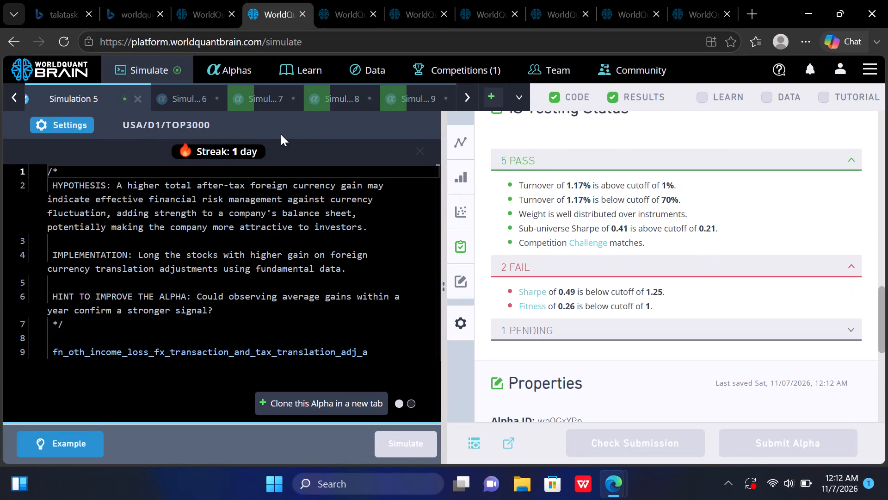
Check the progress of Simulation 9 and run the simulation of the TOP3000 alpha in Simulation 6.
{"action": "left_click", "coordinate": [204, 94]}
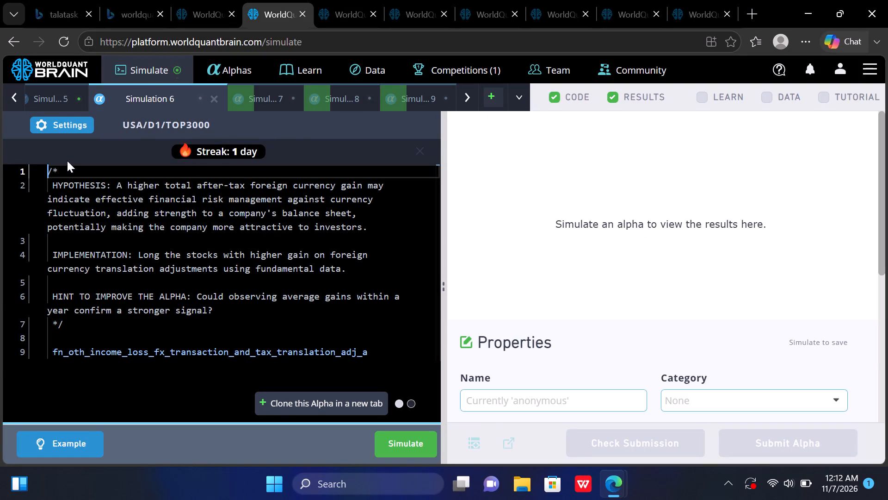
{"action": "left_click", "coordinate": [77, 135]}
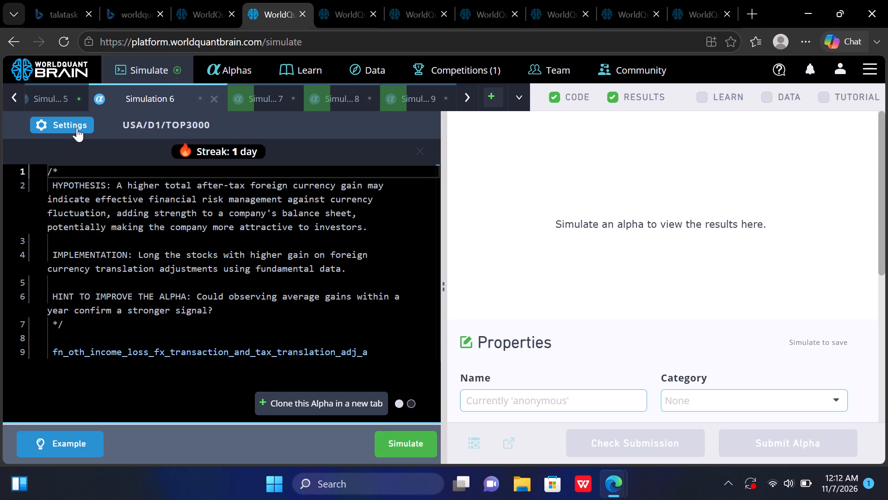
{"action": "left_click", "coordinate": [77, 128]}
{"action": "left_click", "coordinate": [77, 128]}
{"action": "left_click", "coordinate": [417, 98]}
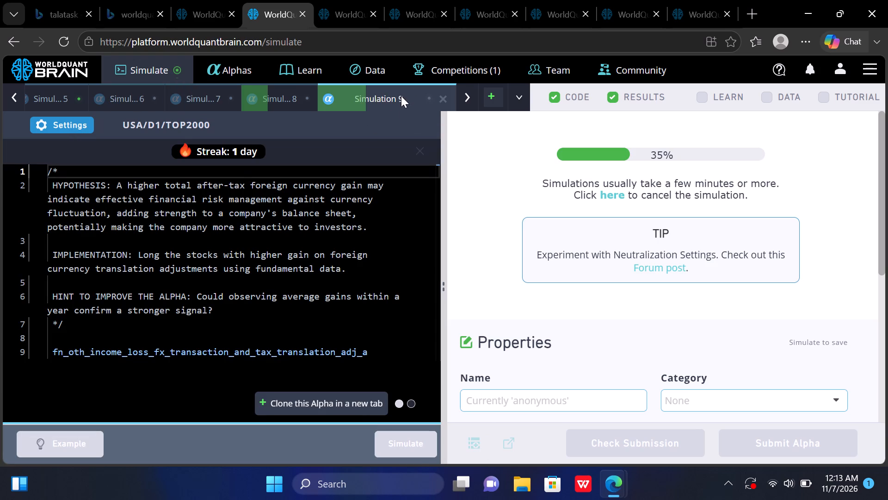
{"action": "left_click", "coordinate": [401, 96]}
{"action": "left_click", "coordinate": [142, 100]}
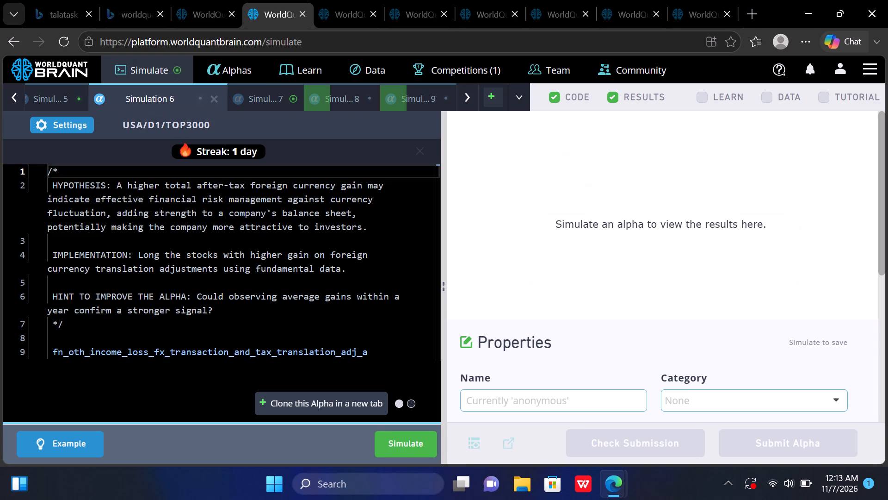
{"action": "left_click", "coordinate": [399, 441]}
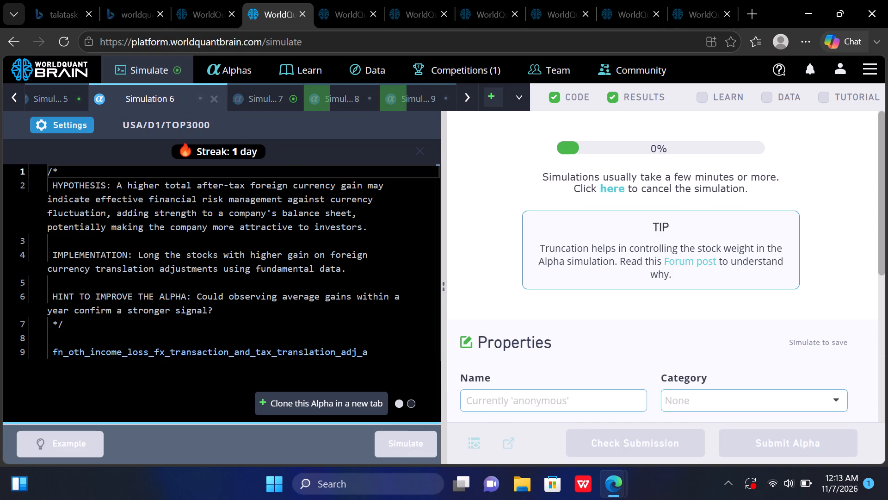
Show the test period for Simulation 7 and examine the details of its passed and failed IS tests.
{"action": "left_click", "coordinate": [286, 94]}
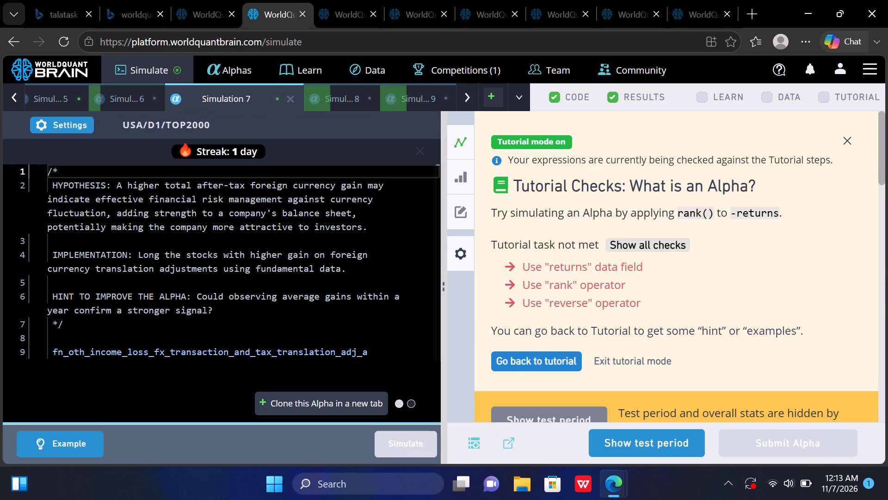
{"action": "left_click", "coordinate": [846, 138]}
{"action": "left_click", "coordinate": [647, 441]}
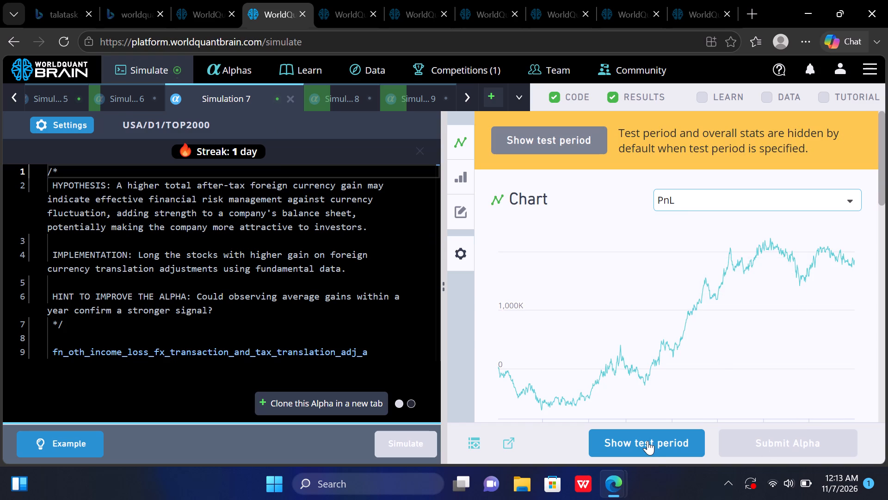
{"action": "left_click", "coordinate": [881, 328]}
{"action": "left_click", "coordinate": [881, 328]}
{"action": "left_click", "coordinate": [881, 328]}
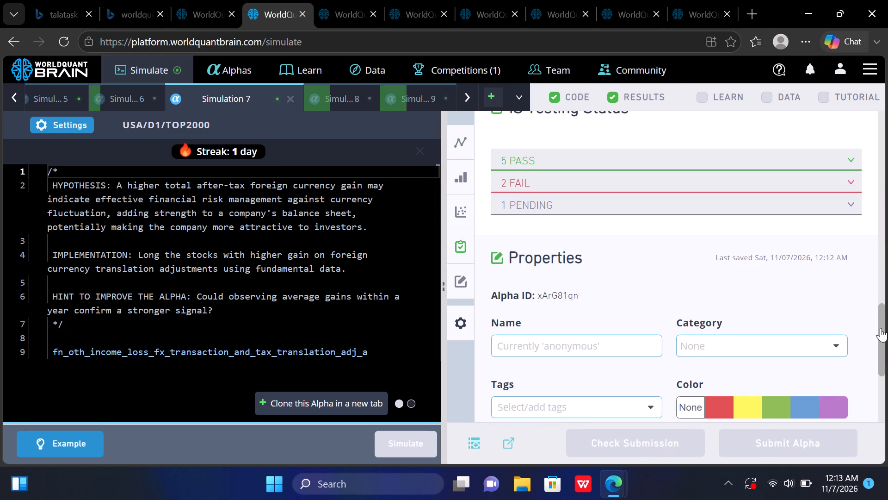
{"action": "left_click", "coordinate": [769, 178]}
{"action": "left_click", "coordinate": [757, 160]}
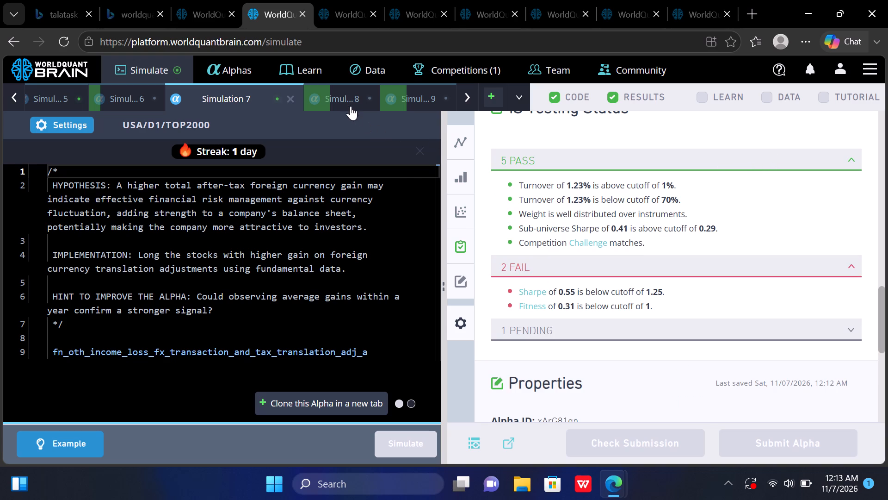
Clone the alpha from Simulation 9 into a tenth simulation tab.
{"action": "left_click", "coordinate": [418, 96]}
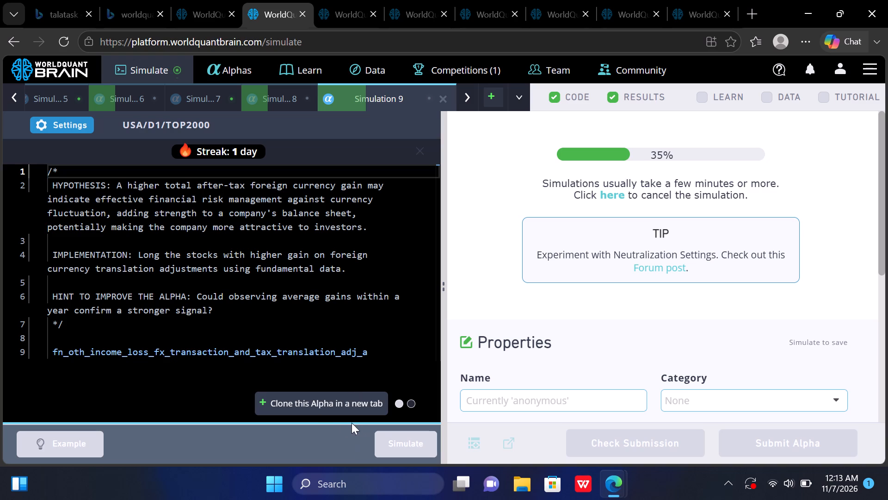
{"action": "left_click", "coordinate": [361, 398]}
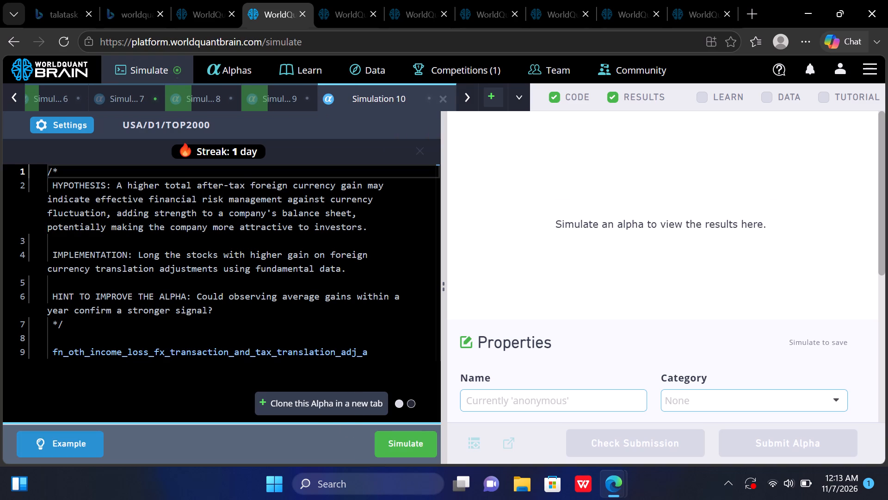
Compare the neutralization settings of Simulation 10 and Simulation 9.
{"action": "left_click", "coordinate": [72, 120]}
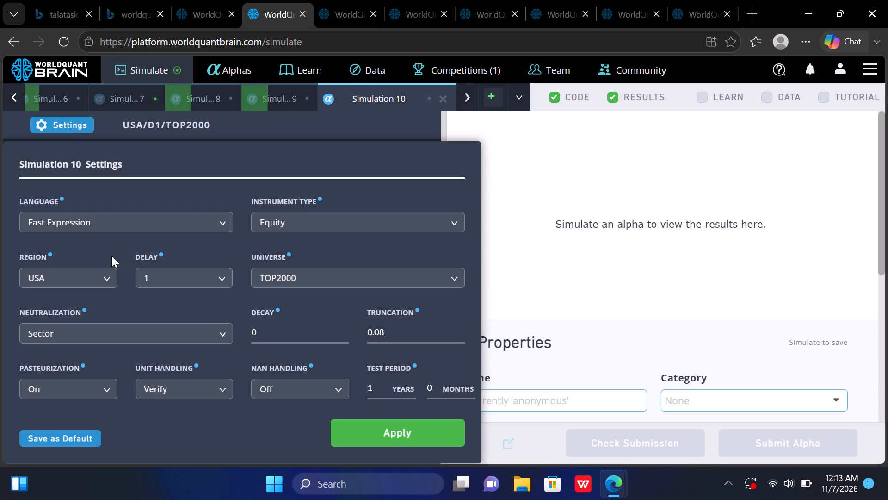
{"action": "left_click", "coordinate": [148, 337]}
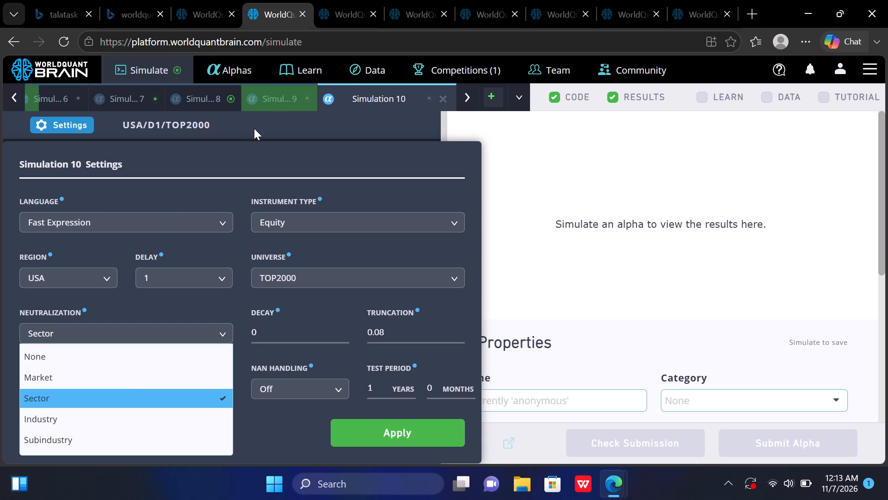
{"action": "left_click", "coordinate": [280, 93]}
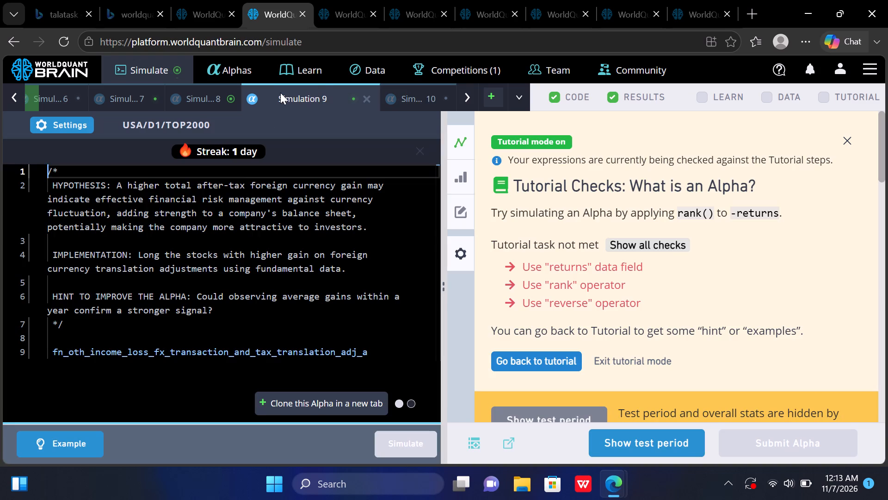
{"action": "left_click", "coordinate": [70, 125]}
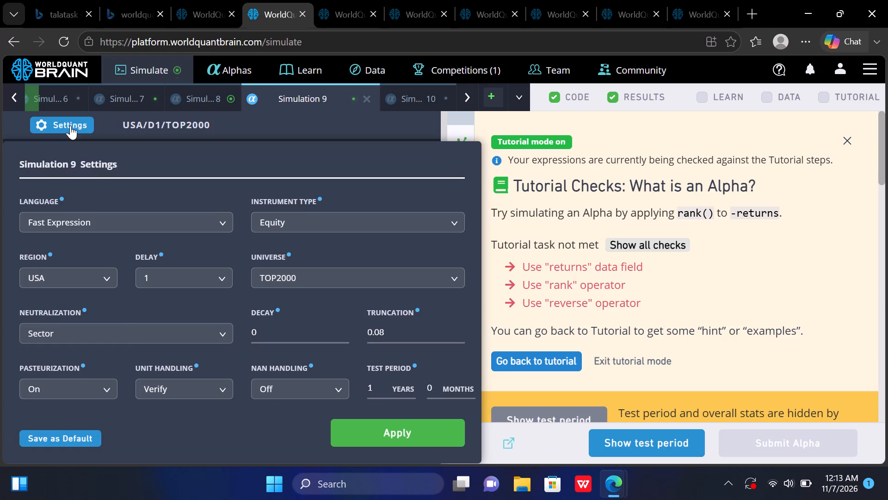
{"action": "left_click", "coordinate": [178, 335]}
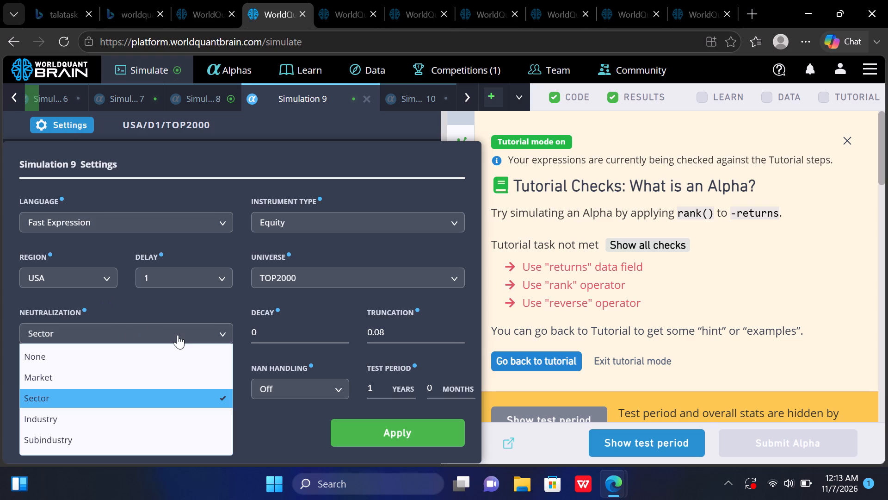
{"action": "left_click", "coordinate": [365, 343]}
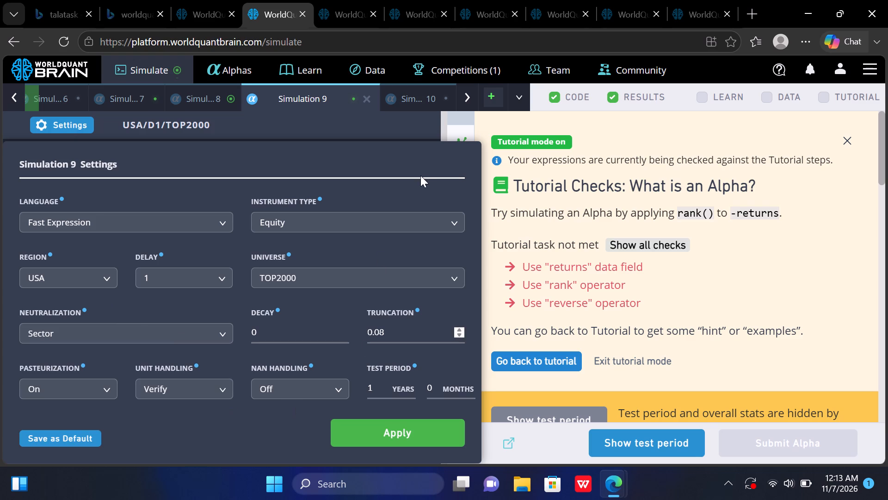
Set the neutralization of Simulation 10 to Industry and run its simulation.
{"action": "left_click", "coordinate": [410, 87]}
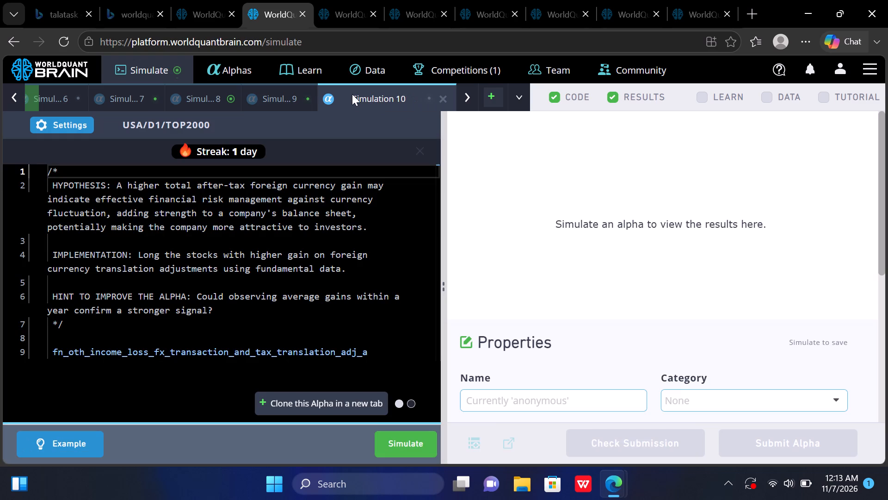
{"action": "left_click", "coordinate": [86, 125]}
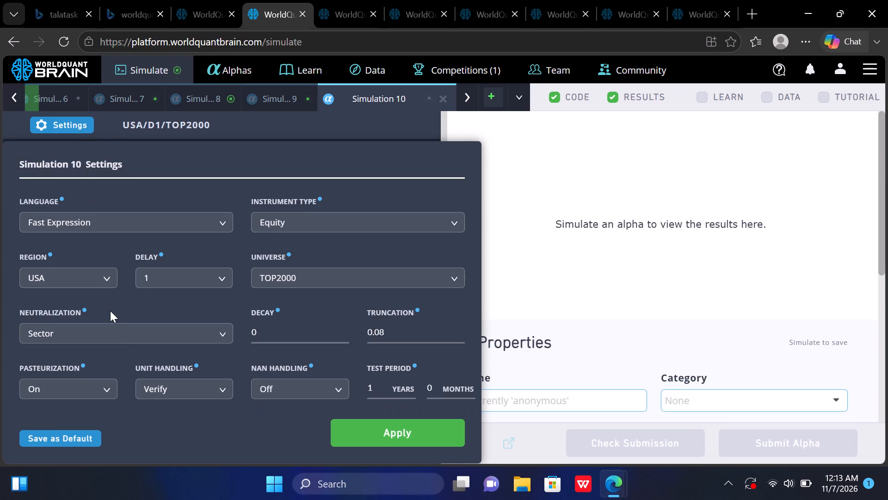
{"action": "left_click", "coordinate": [130, 333]}
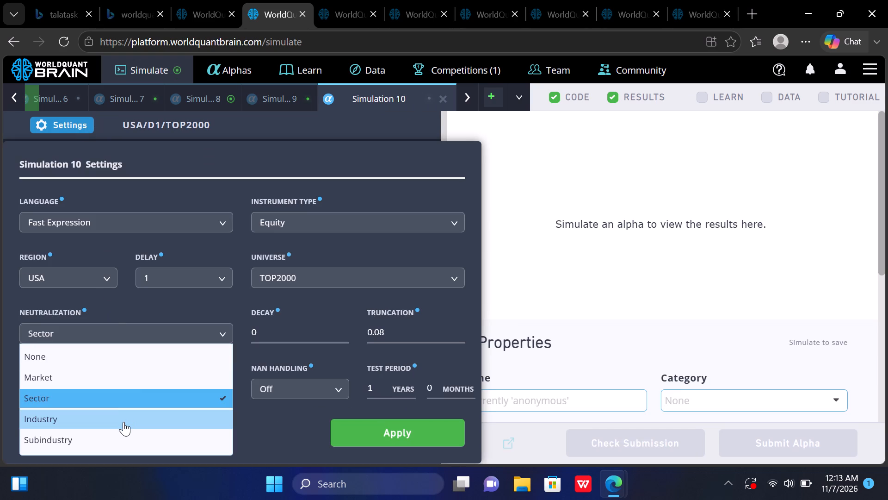
{"action": "left_click", "coordinate": [123, 422]}
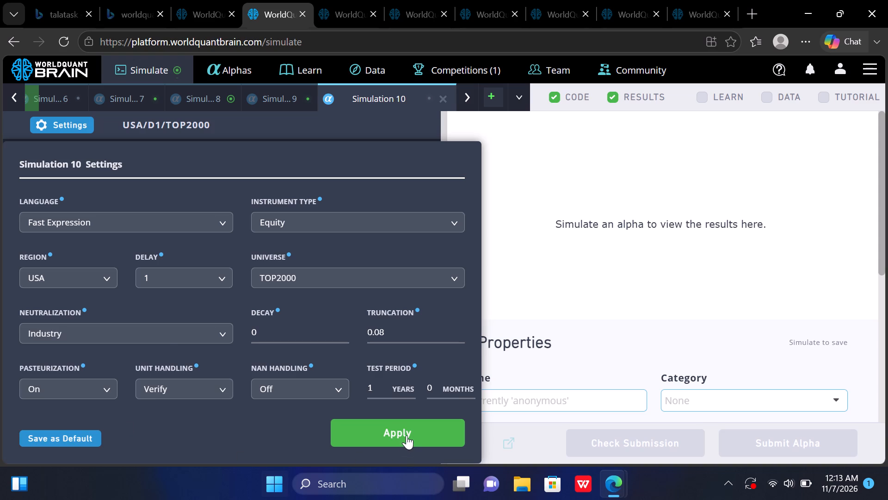
{"action": "left_click", "coordinate": [407, 435]}
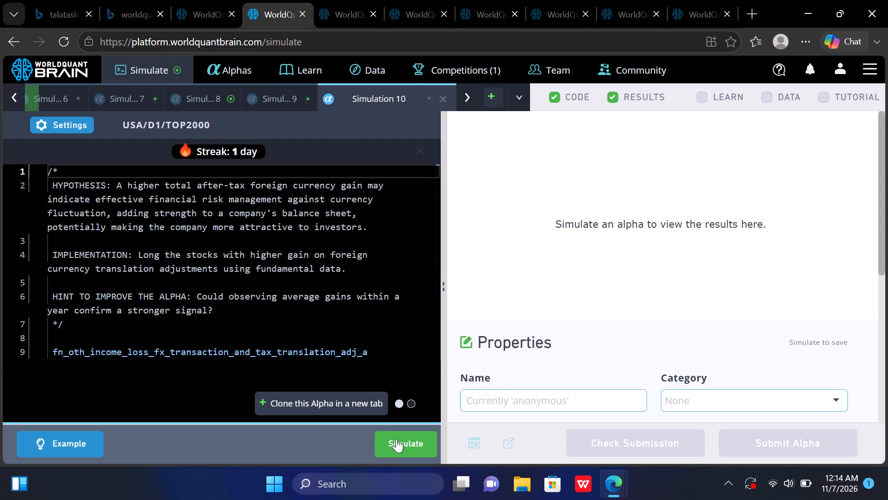
{"action": "left_click", "coordinate": [396, 438]}
Simulate a clone of the Simulation 10 alpha in a new tab with neutralization set to Subindustry.
{"action": "left_click", "coordinate": [367, 408]}
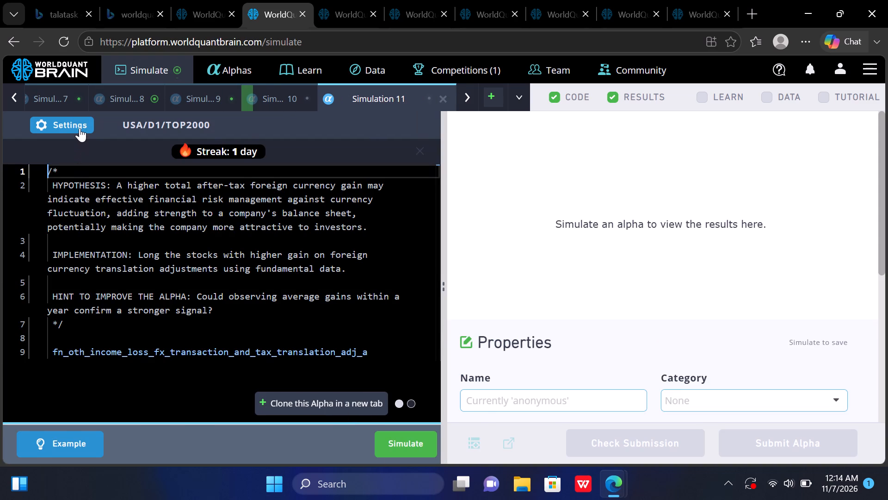
{"action": "left_click", "coordinate": [80, 128]}
{"action": "left_click", "coordinate": [210, 329]}
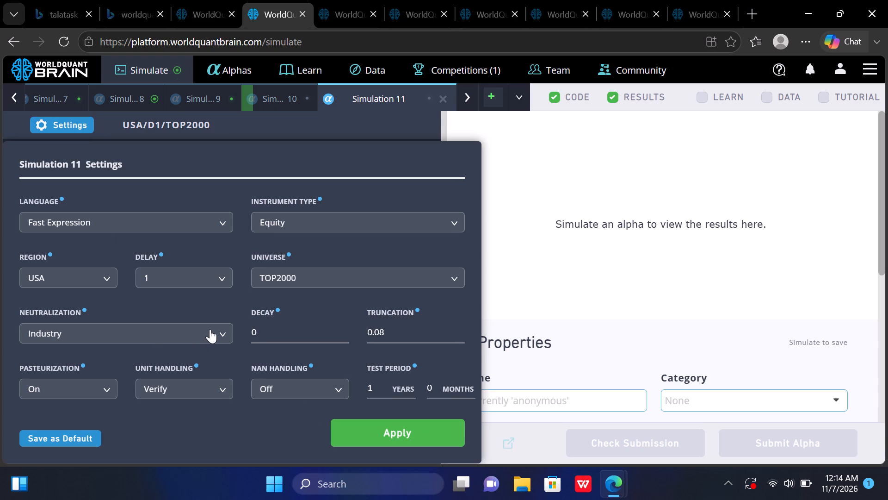
{"action": "left_click", "coordinate": [182, 445]}
{"action": "left_click", "coordinate": [400, 429]}
{"action": "left_click", "coordinate": [404, 444]}
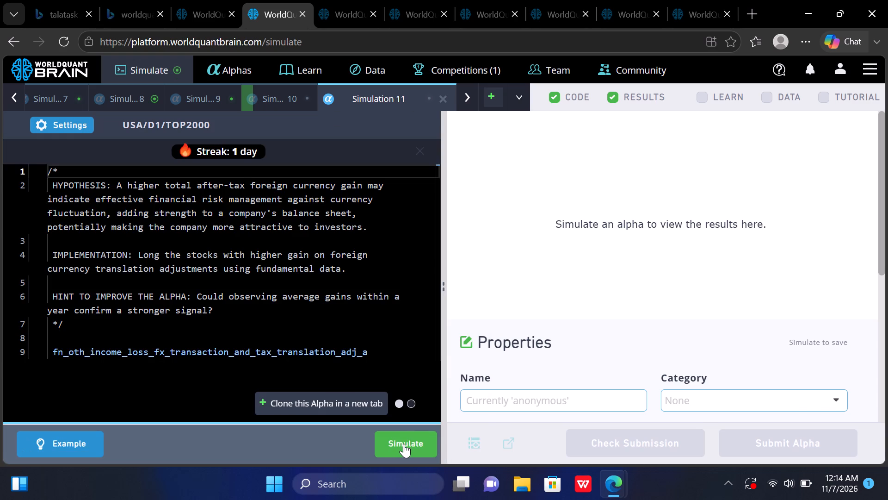
Show the test period for Simulation 8 and examine its yearly summary, neutralization setting, and passed and failed IS tests.
{"action": "left_click", "coordinate": [160, 101]}
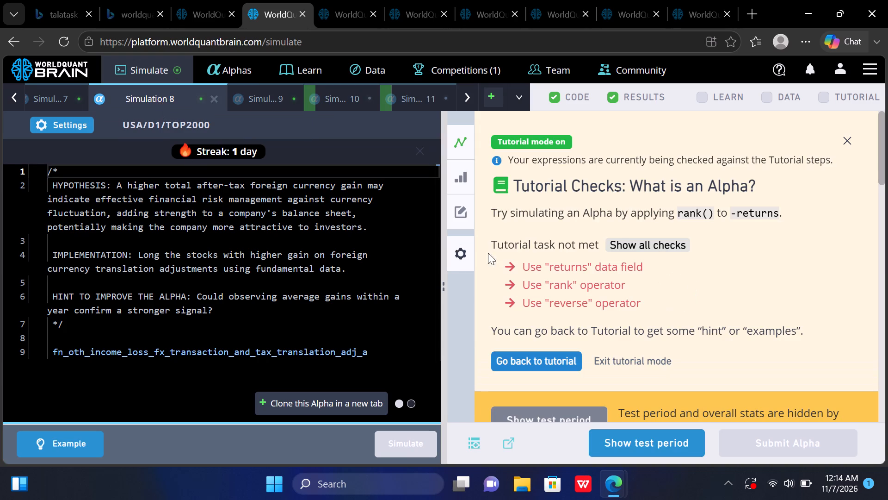
{"action": "left_click", "coordinate": [659, 434]}
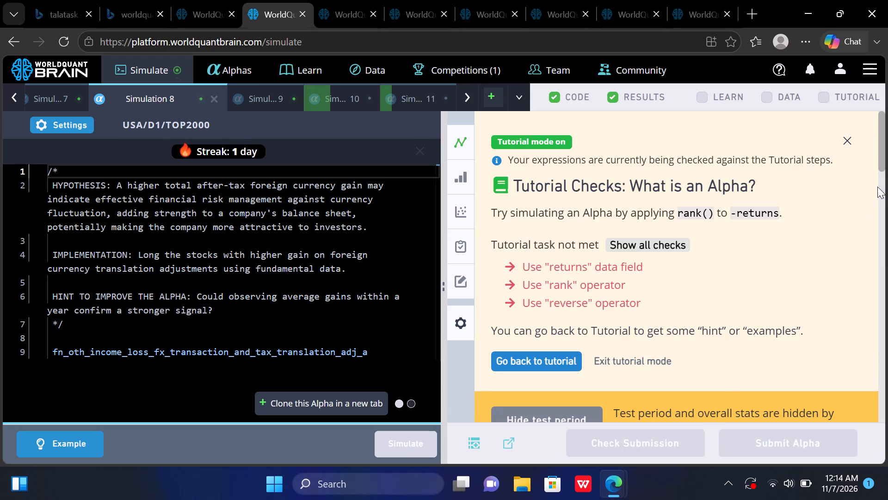
{"action": "left_click", "coordinate": [884, 164]}
{"action": "left_click_drag", "start_coordinate": [884, 164], "coordinate": [866, 193]}
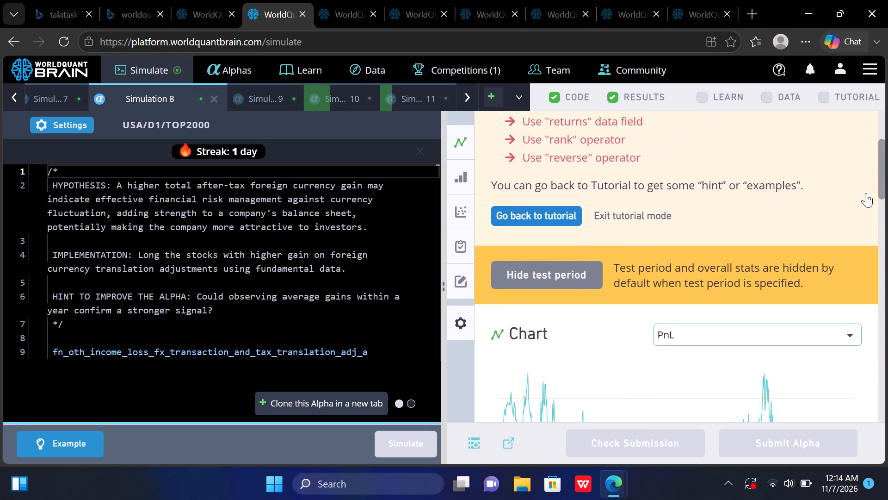
{"action": "left_click_drag", "start_coordinate": [866, 193], "coordinate": [869, 305]}
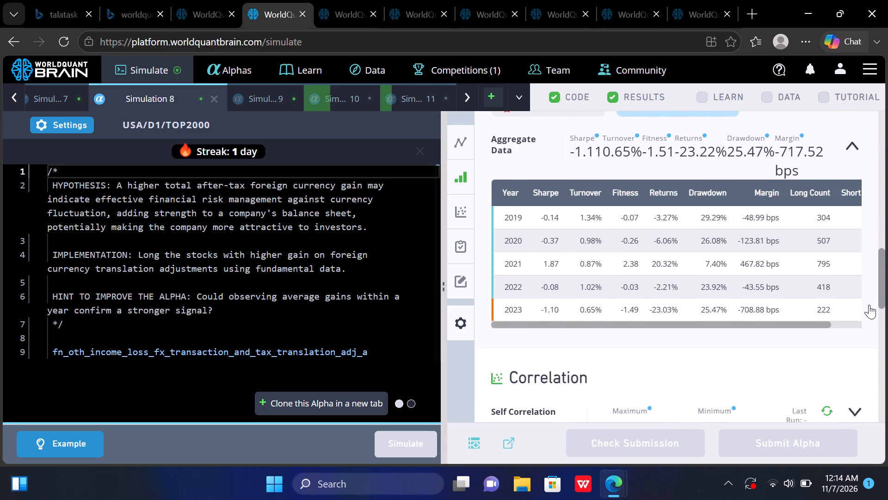
{"action": "left_click_drag", "start_coordinate": [869, 305], "coordinate": [871, 320]}
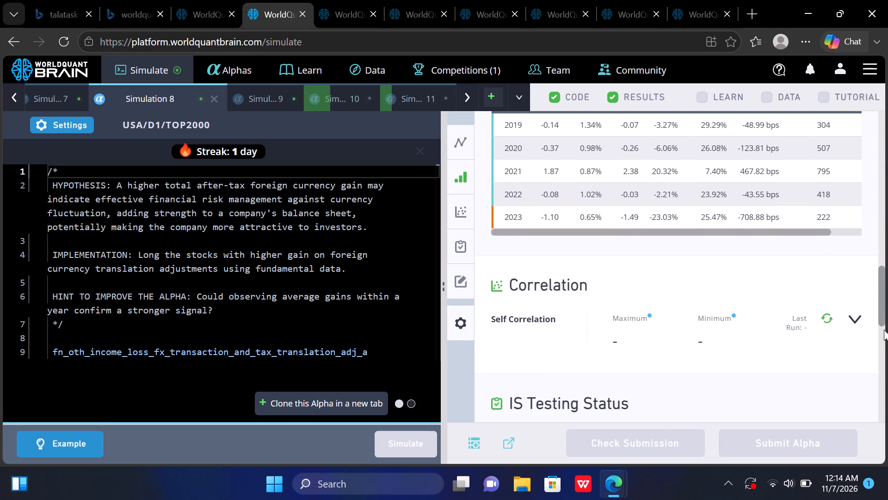
{"action": "left_click", "coordinate": [886, 354]}
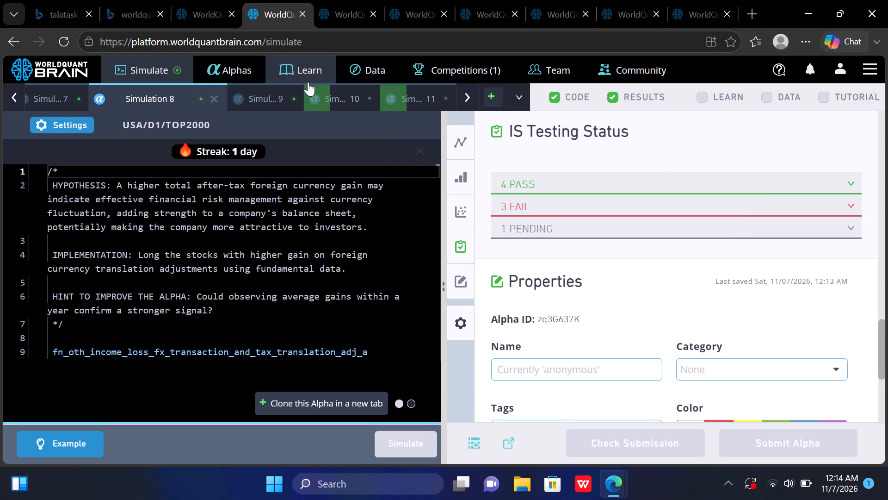
{"action": "left_click", "coordinate": [81, 125]}
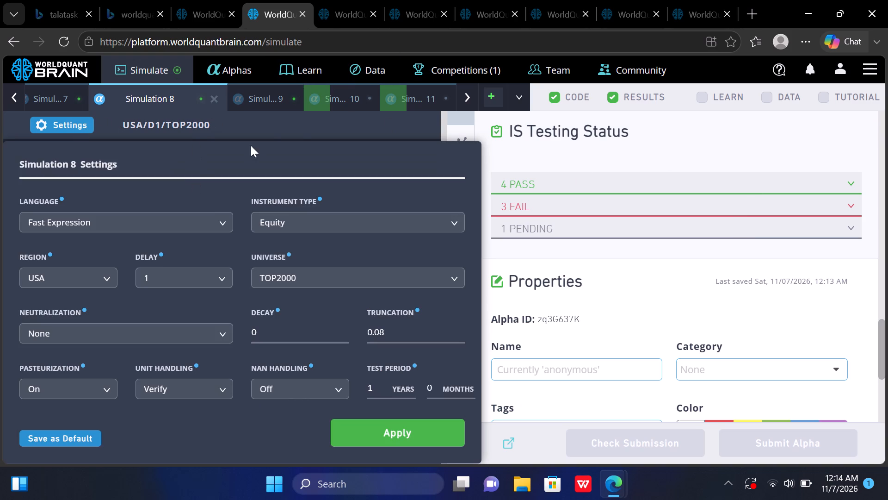
{"action": "left_click", "coordinate": [297, 122]}
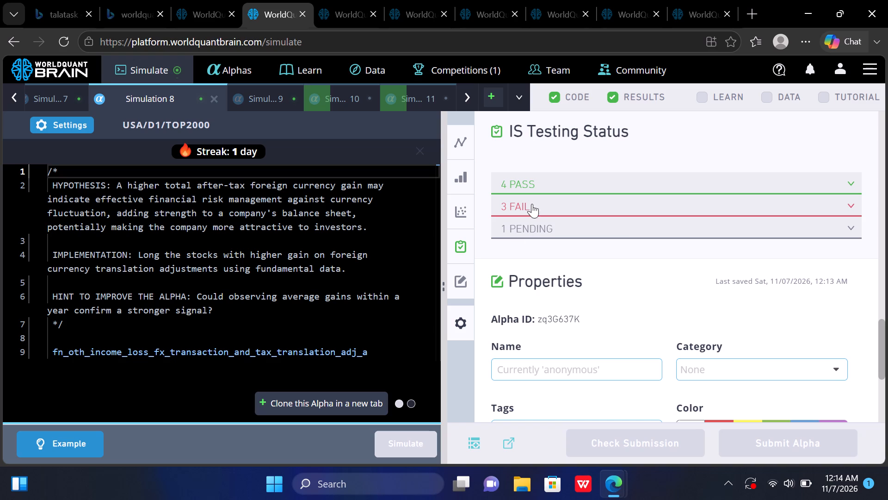
{"action": "left_click", "coordinate": [532, 202]}
{"action": "left_click", "coordinate": [548, 178]}
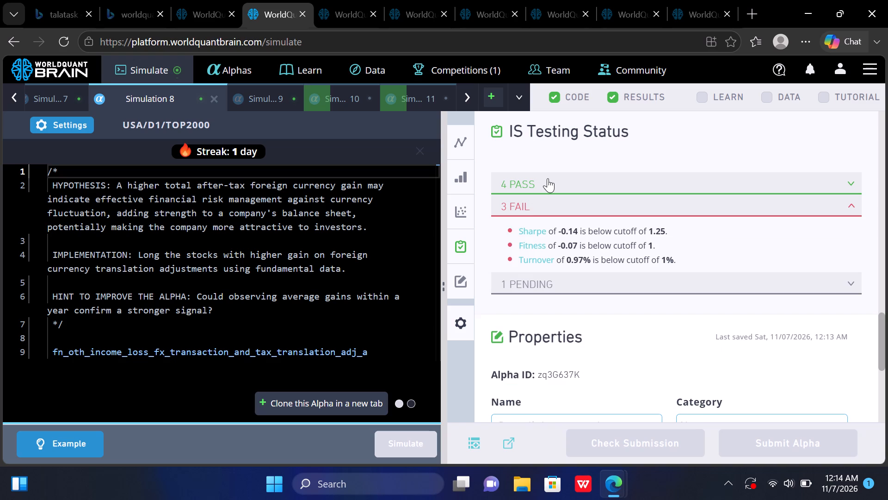
Simulate another clone of the Simulation 10 alpha with neutralization set to None and universe set to TOP1000.
{"action": "left_click", "coordinate": [348, 88]}
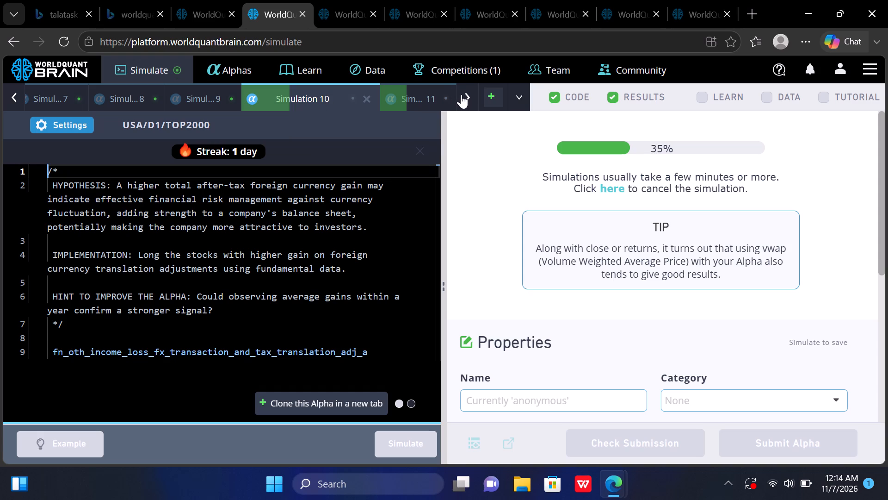
{"action": "left_click", "coordinate": [358, 403]}
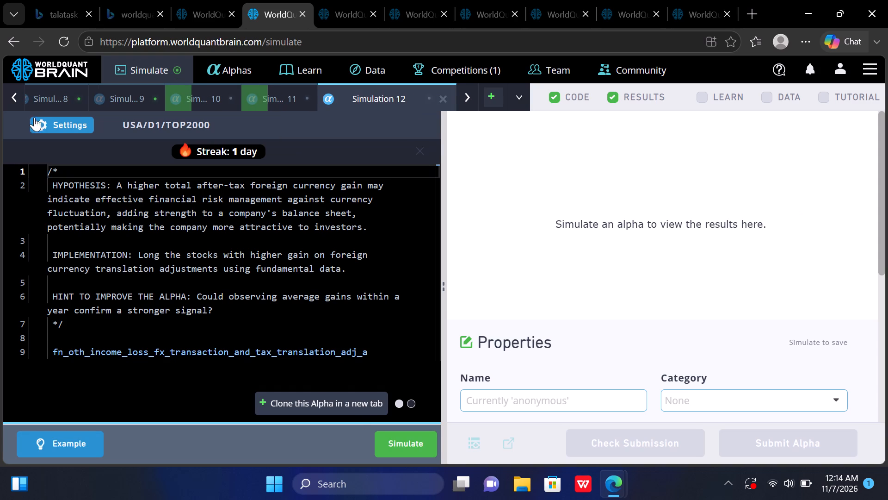
{"action": "left_click", "coordinate": [52, 118]}
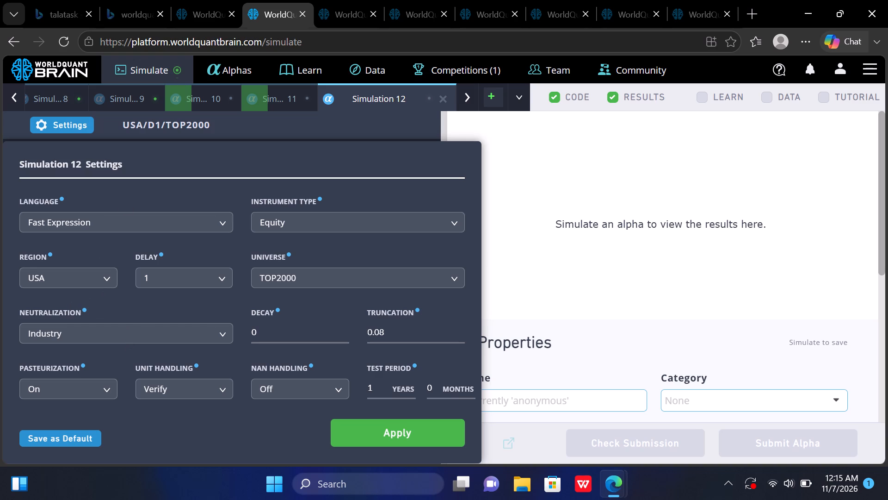
{"action": "left_click", "coordinate": [79, 122]}
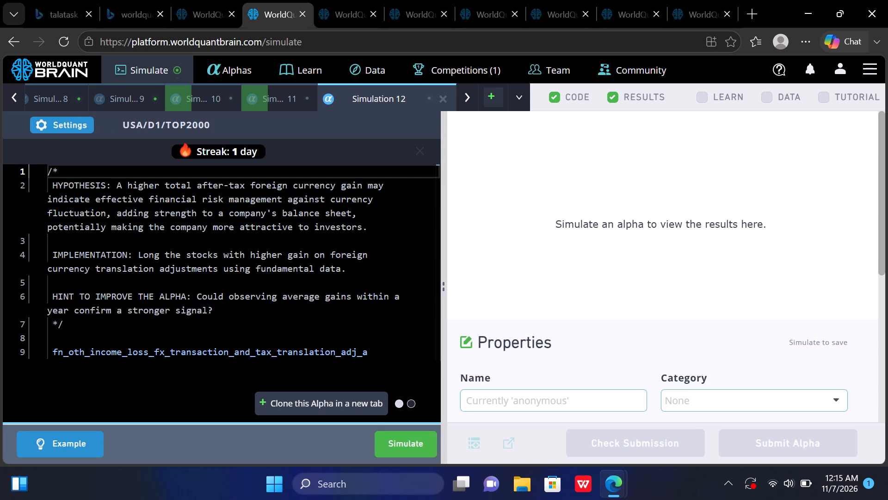
{"action": "left_click", "coordinate": [72, 127]}
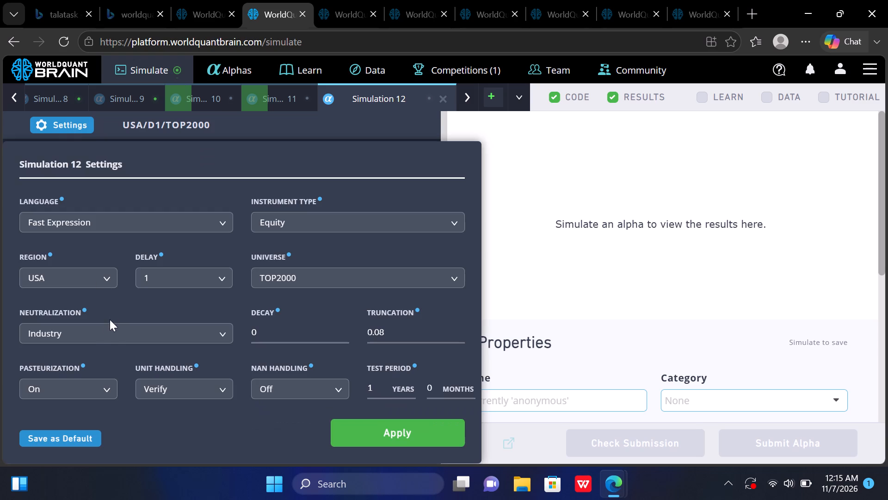
{"action": "left_click", "coordinate": [111, 333]}
{"action": "left_click", "coordinate": [124, 358]}
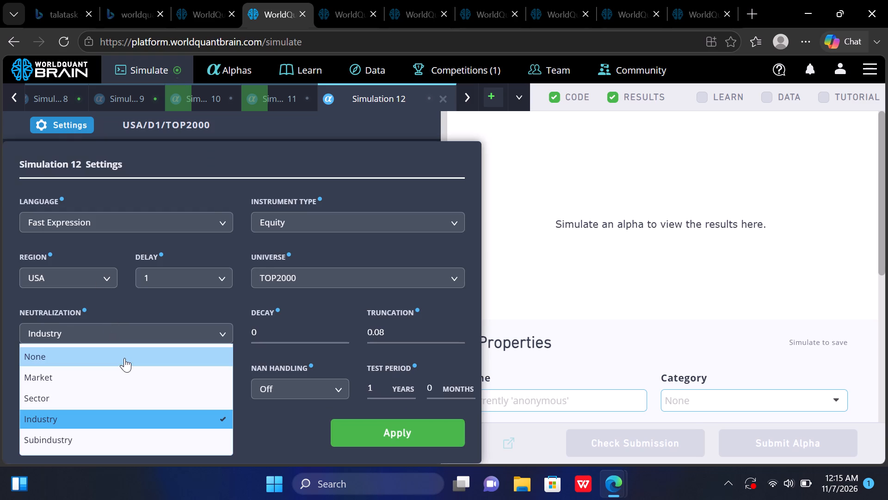
{"action": "left_click", "coordinate": [369, 276]}
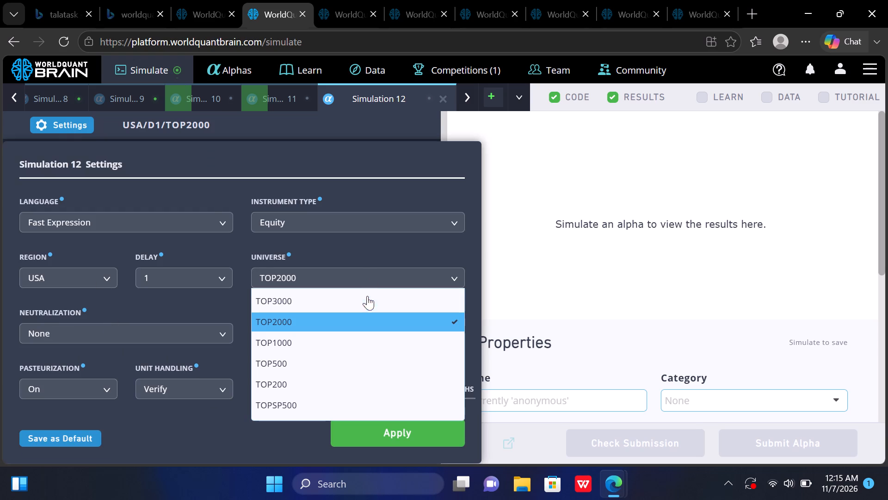
{"action": "left_click", "coordinate": [352, 342]}
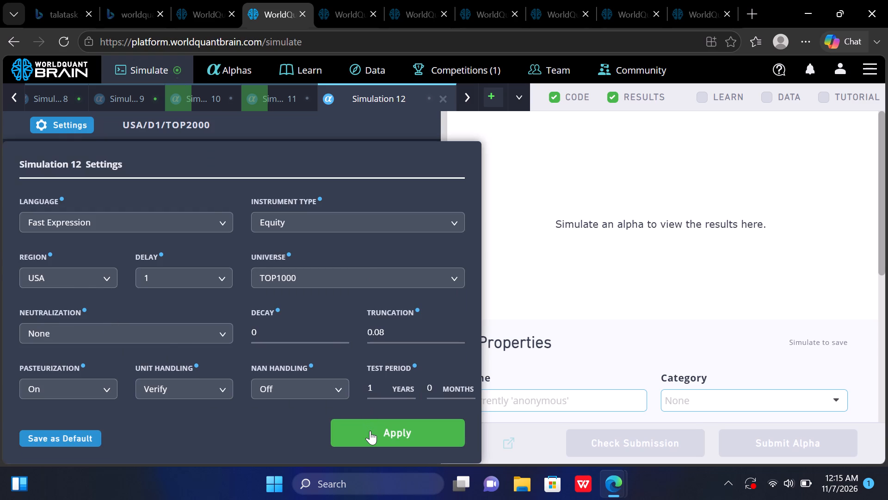
{"action": "left_click", "coordinate": [370, 431]}
{"action": "left_click", "coordinate": [404, 450]}
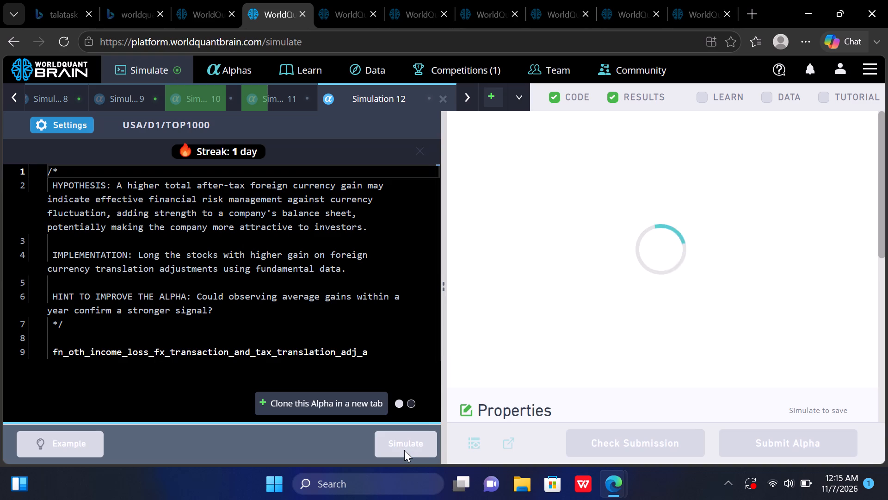
Show the test period for Simulation 10, dismissing the tutorial checks, and examine the details of its passed IS tests.
{"action": "left_click", "coordinate": [197, 99]}
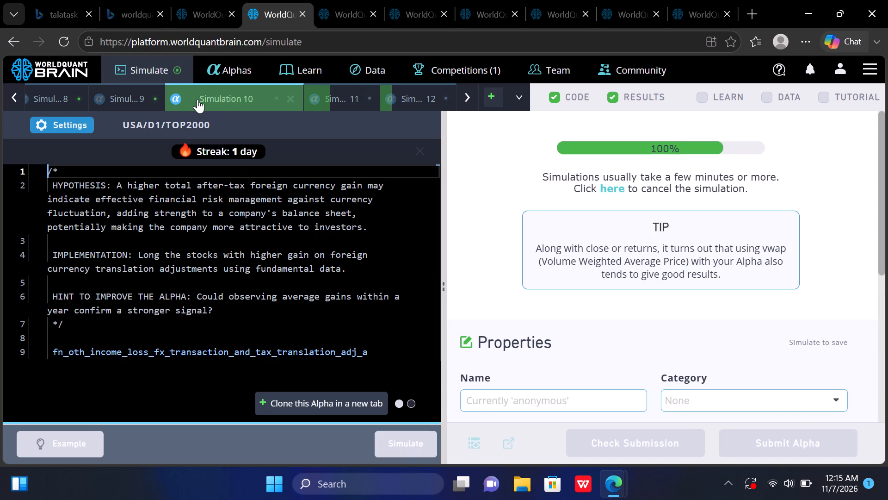
{"action": "left_click_drag", "start_coordinate": [197, 99], "coordinate": [393, 132]}
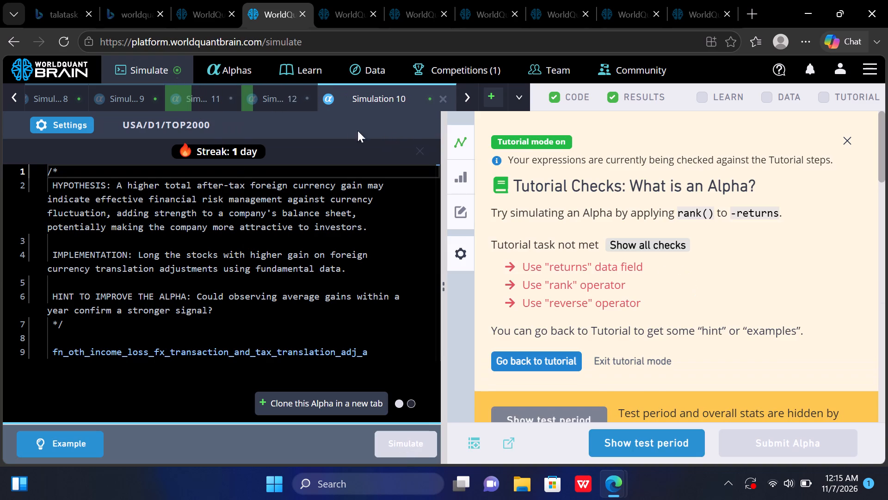
{"action": "left_click", "coordinate": [857, 144]}
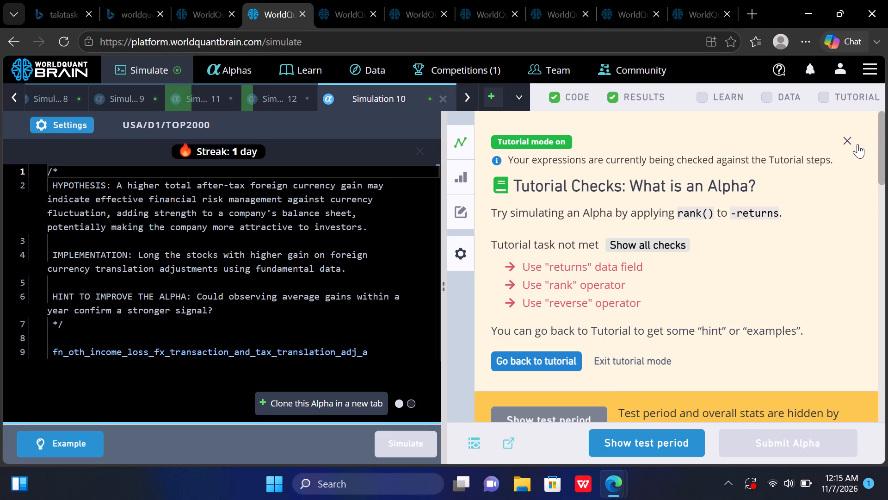
{"action": "left_click", "coordinate": [658, 441]}
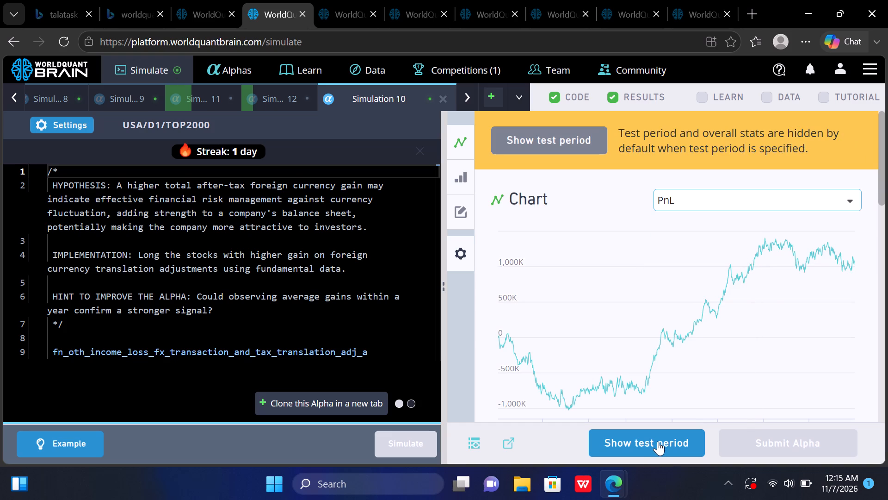
{"action": "left_click", "coordinate": [878, 305]}
{"action": "left_click", "coordinate": [878, 305]}
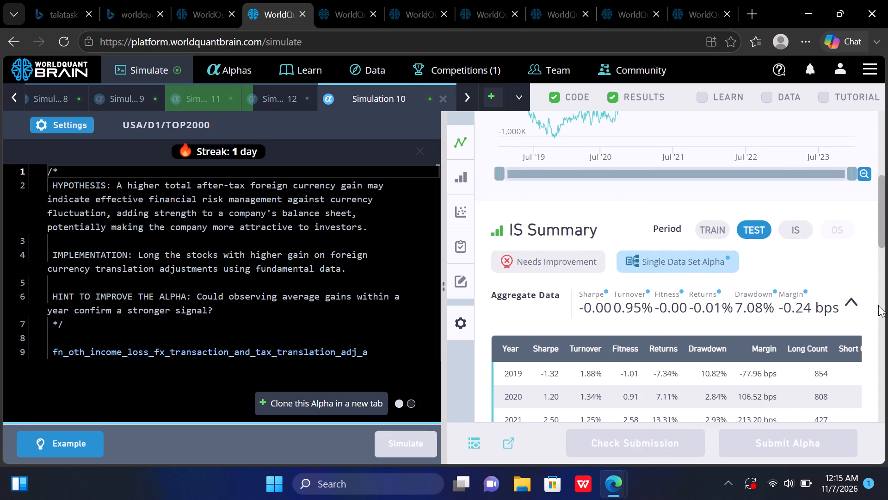
{"action": "left_click", "coordinate": [878, 305]}
{"action": "left_click", "coordinate": [878, 305]}
{"action": "left_click", "coordinate": [881, 324]}
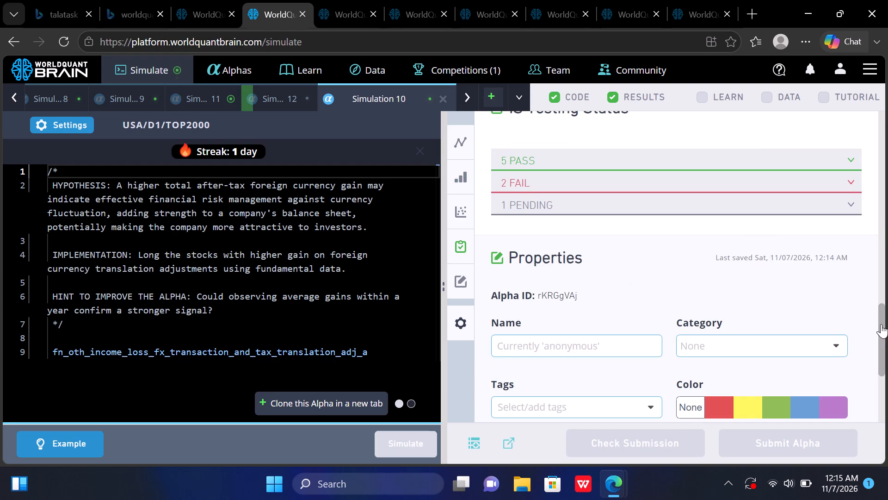
{"action": "left_click_drag", "start_coordinate": [727, 172], "coordinate": [727, 173]}
{"action": "left_click_drag", "start_coordinate": [727, 173], "coordinate": [718, 162]}
{"action": "left_click", "coordinate": [718, 162]}
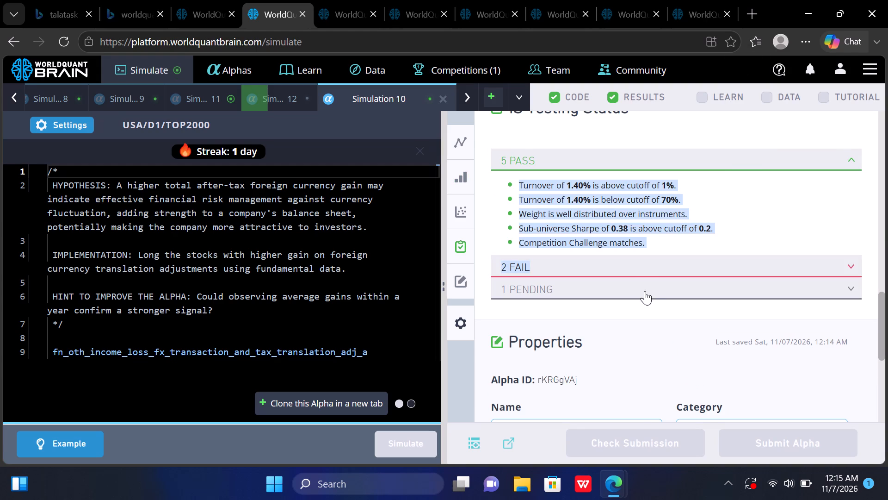
Expand the failed IS tests of Simulation 10 and examine their details.
{"action": "left_click", "coordinate": [642, 273]}
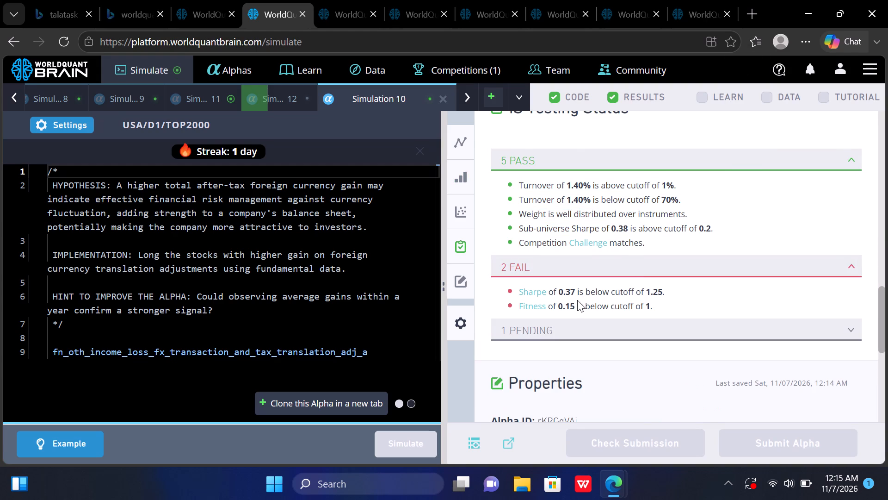
Show the test period for Simulation 11 and examine the details of its passed and failed IS tests.
{"action": "left_click", "coordinate": [234, 89]}
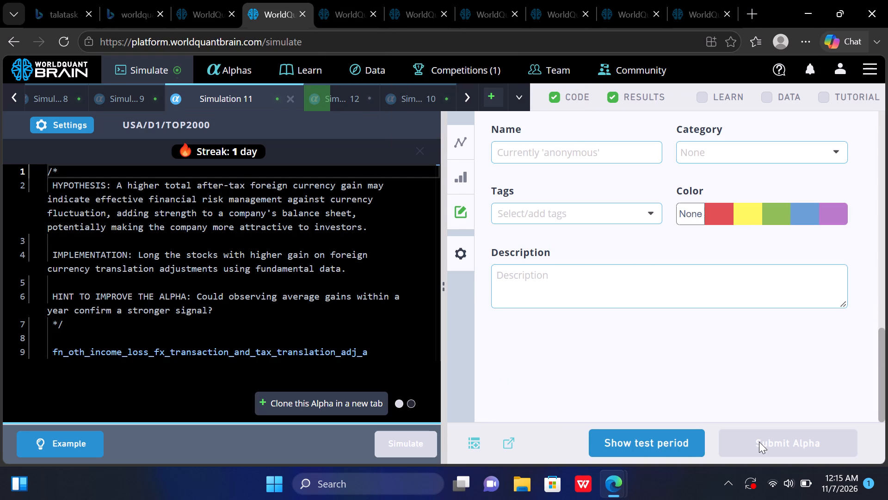
{"action": "left_click", "coordinate": [644, 443]}
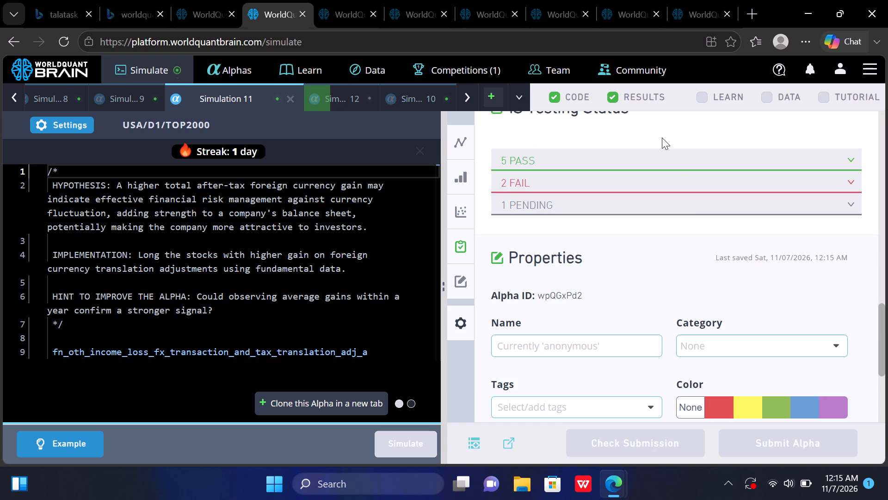
{"action": "left_click", "coordinate": [634, 151]}
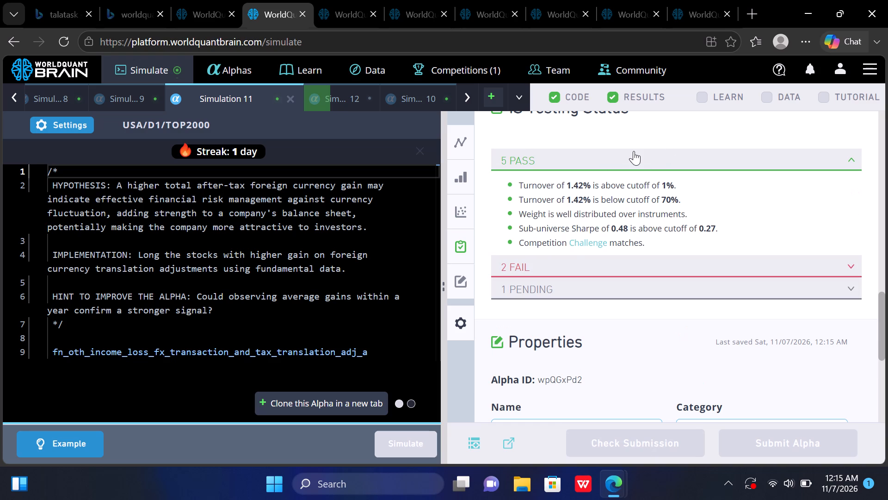
{"action": "left_click", "coordinate": [563, 260]}
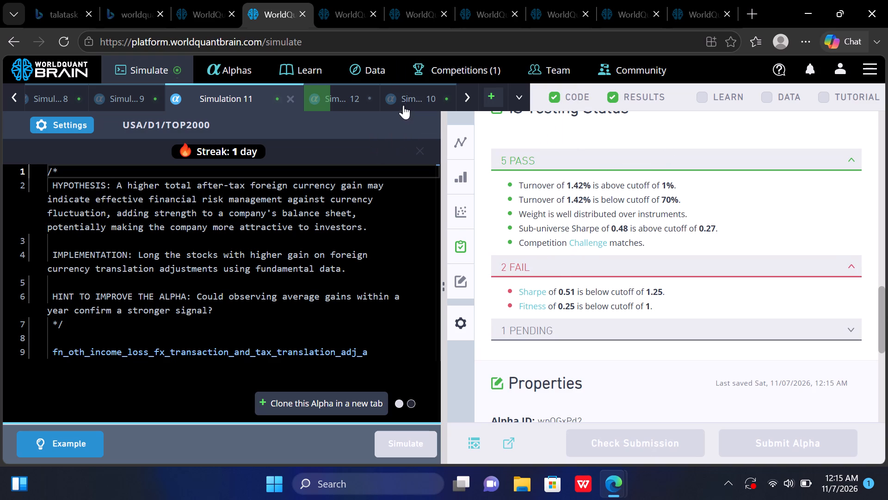
Simulate a clone of the Simulation 10 alpha in a new tab with neutralization set to Sector and universe set to TOP1000.
{"action": "left_click", "coordinate": [412, 96]}
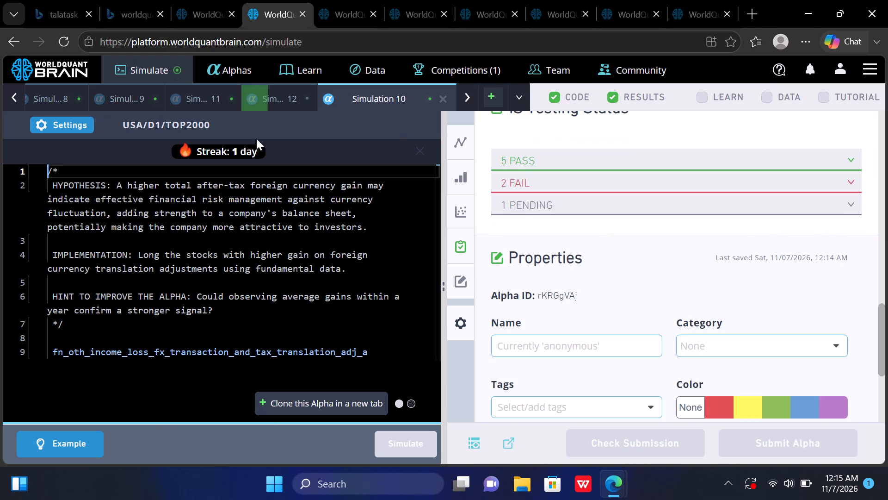
{"action": "left_click", "coordinate": [335, 401]}
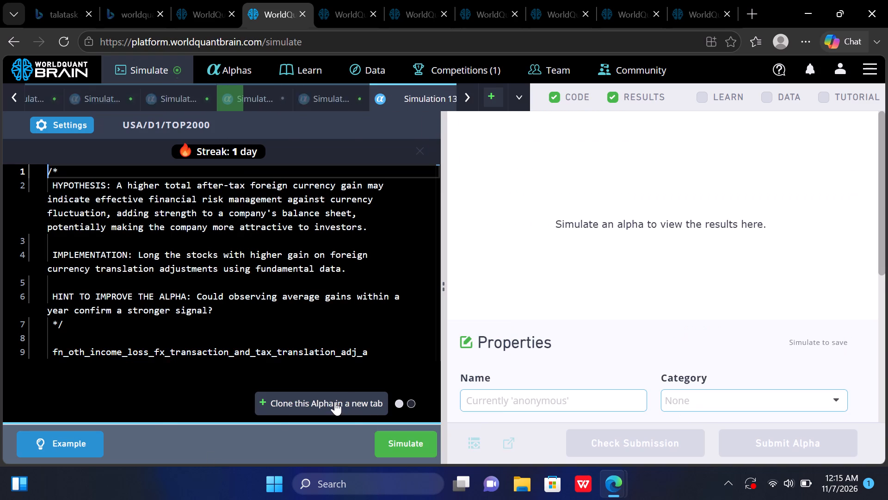
{"action": "left_click", "coordinate": [89, 123]}
{"action": "left_click", "coordinate": [86, 324]}
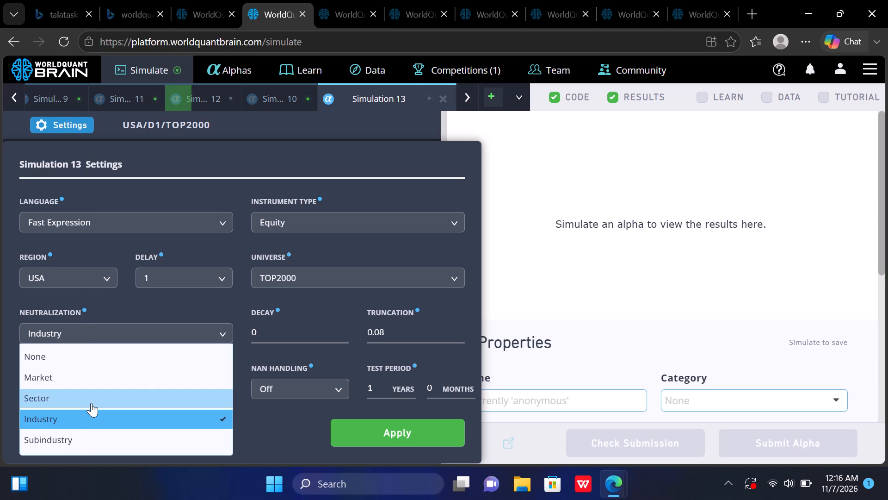
{"action": "left_click", "coordinate": [91, 403]}
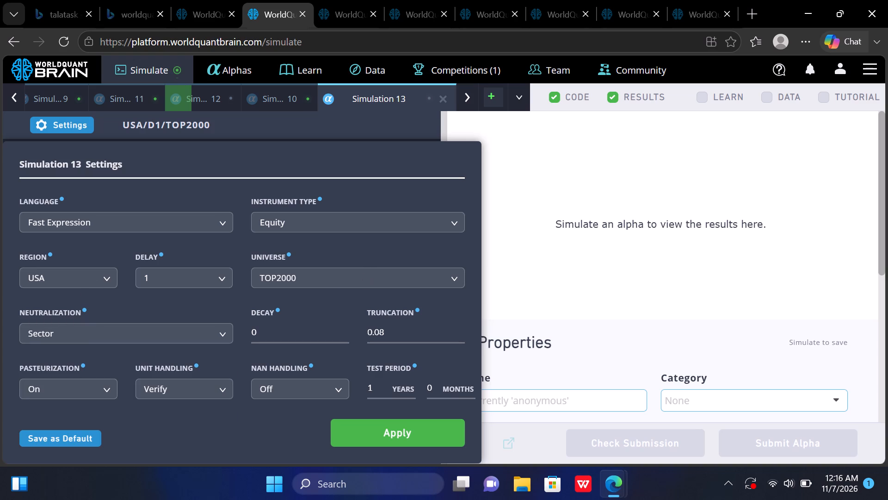
{"action": "left_click", "coordinate": [382, 273]}
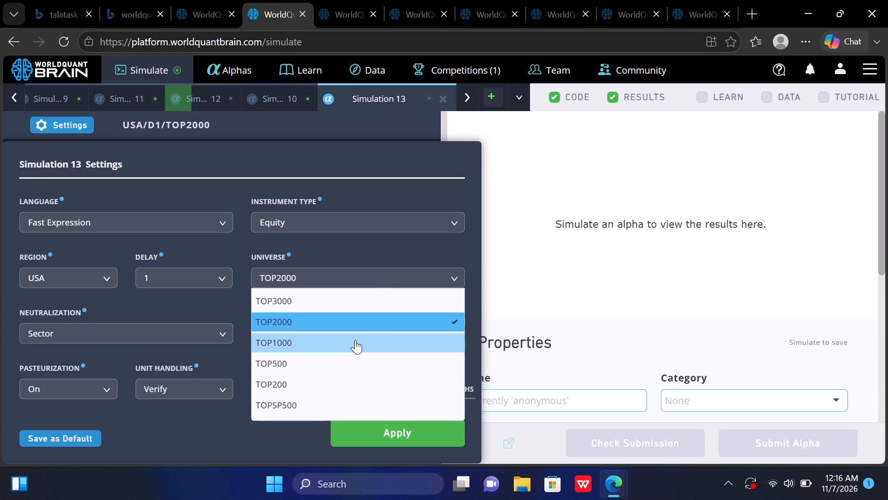
{"action": "left_click", "coordinate": [355, 340]}
{"action": "left_click", "coordinate": [392, 433]}
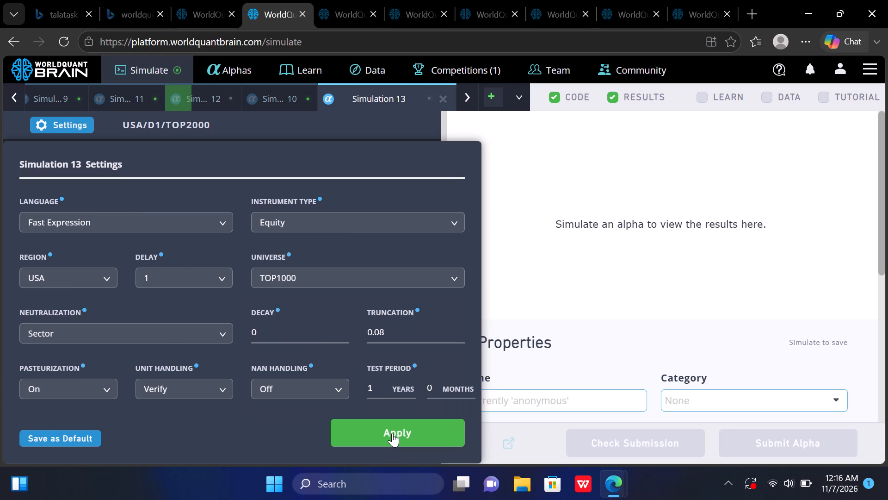
{"action": "left_click", "coordinate": [414, 449]}
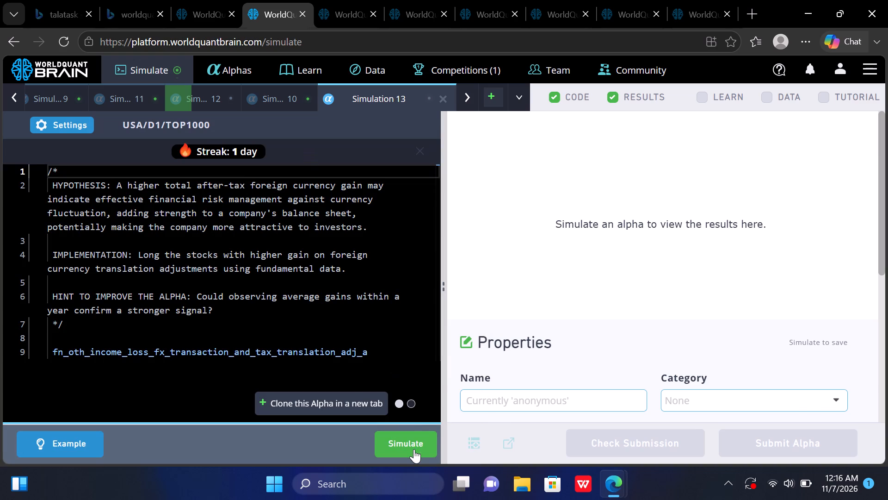
Simulate a clone of the Simulation 13 alpha in a new tab with neutralization set to Market.
{"action": "left_click", "coordinate": [333, 391]}
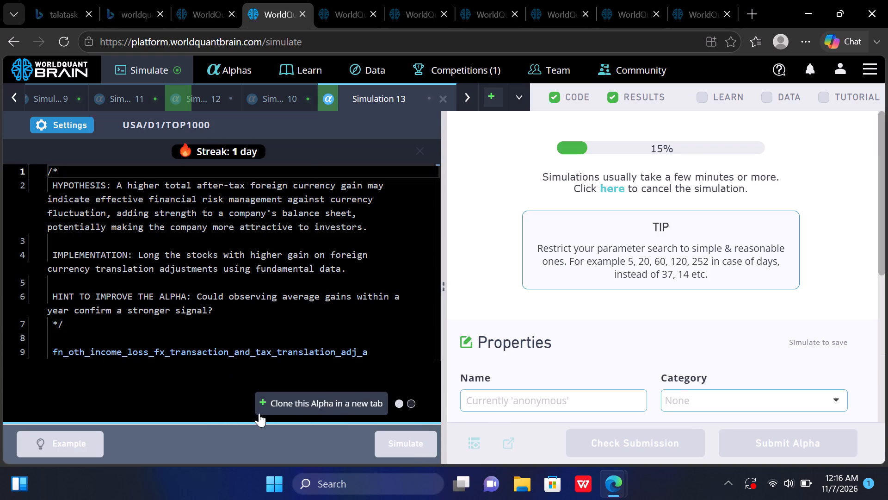
{"action": "left_click", "coordinate": [306, 404]}
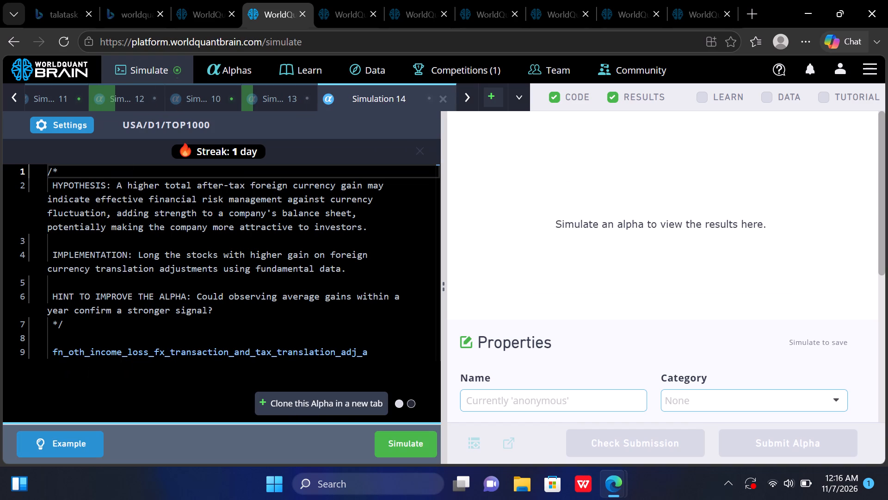
{"action": "left_click", "coordinate": [83, 126]}
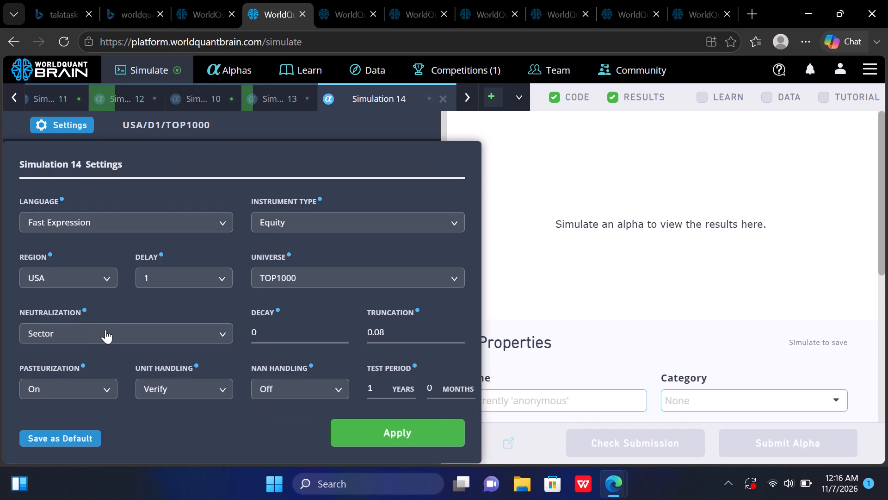
{"action": "left_click", "coordinate": [105, 330]}
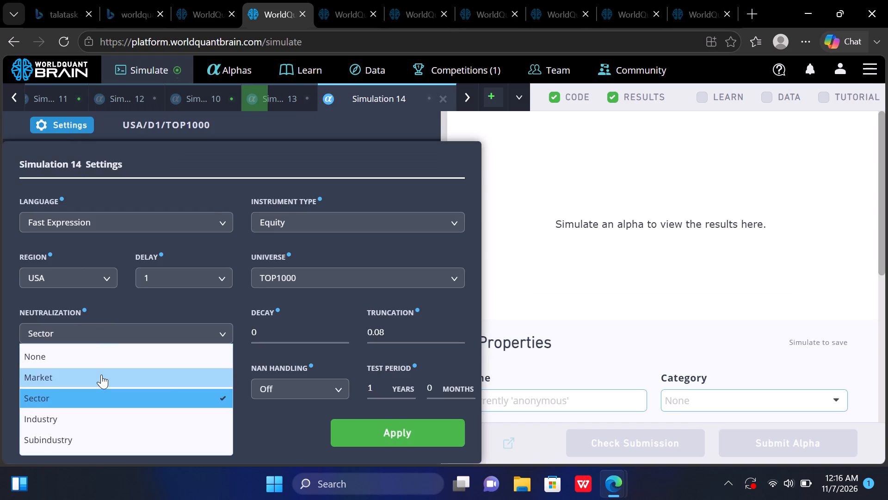
{"action": "left_click", "coordinate": [101, 375]}
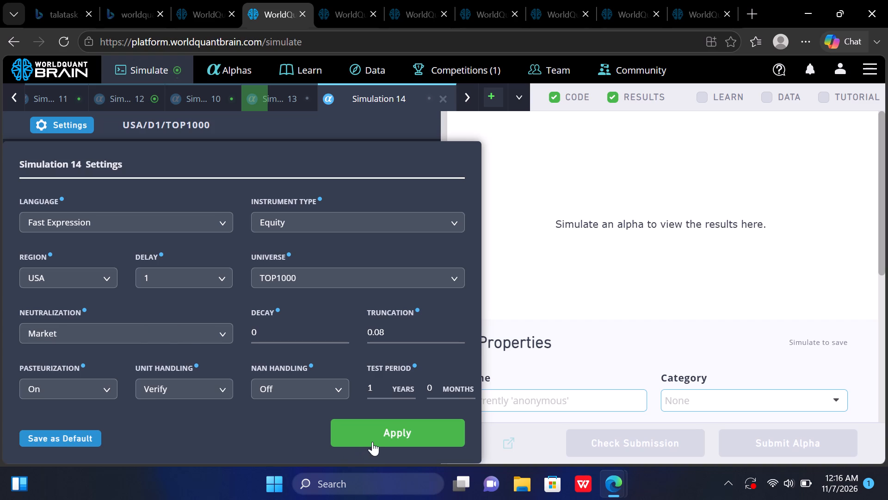
{"action": "left_click", "coordinate": [372, 442]}
{"action": "left_click", "coordinate": [404, 444]}
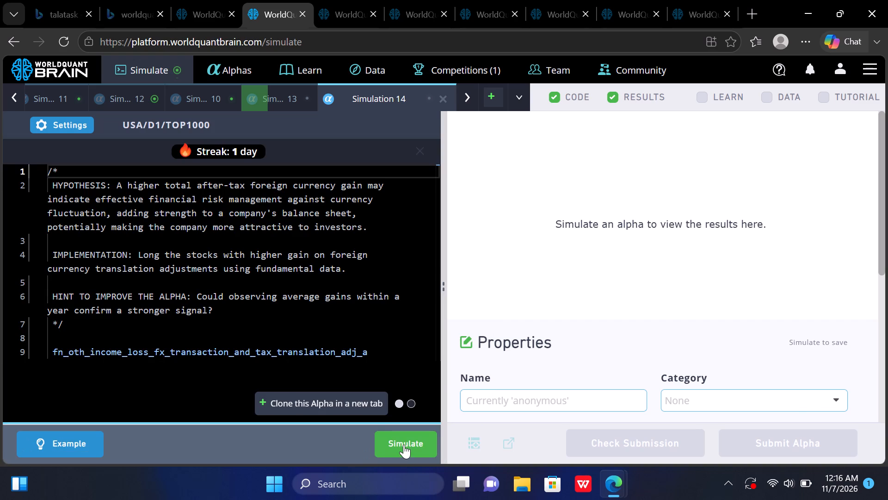
Simulate a clone of the Simulation 14 alpha in a new tab with neutralization set to None and decay set to 1.
{"action": "left_click", "coordinate": [371, 400]}
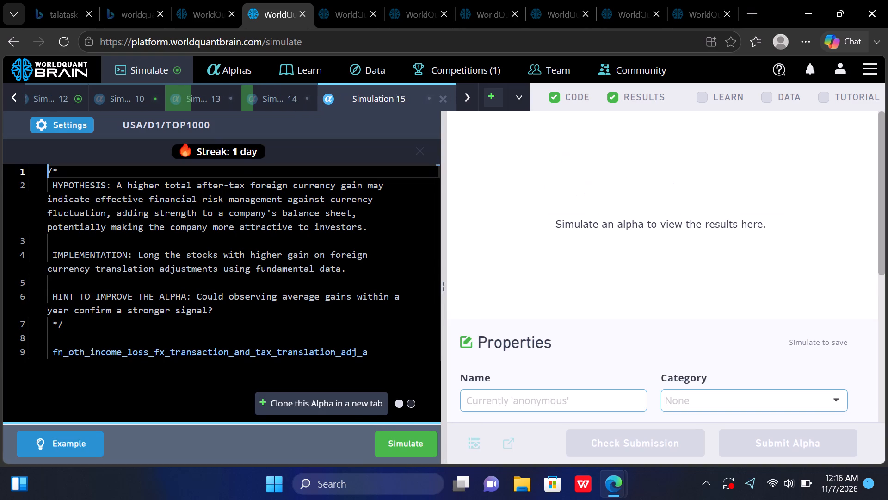
{"action": "left_click", "coordinate": [77, 119]}
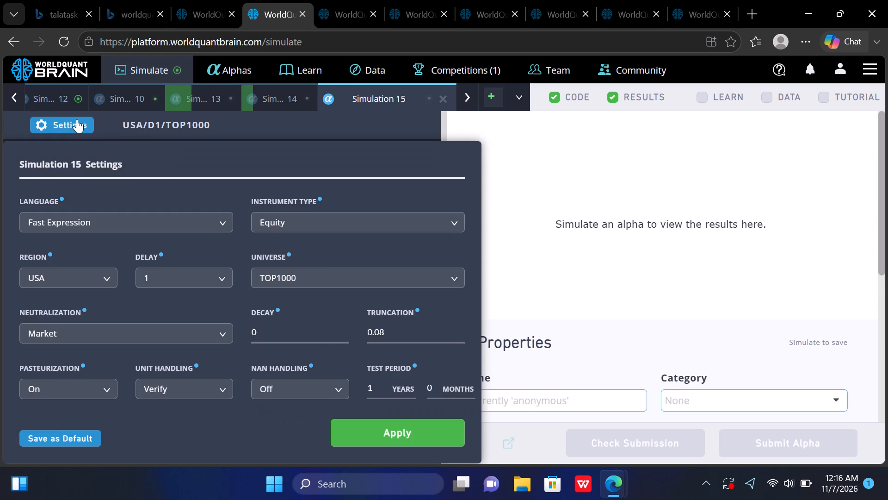
{"action": "left_click", "coordinate": [311, 281]}
{"action": "left_click", "coordinate": [311, 281]}
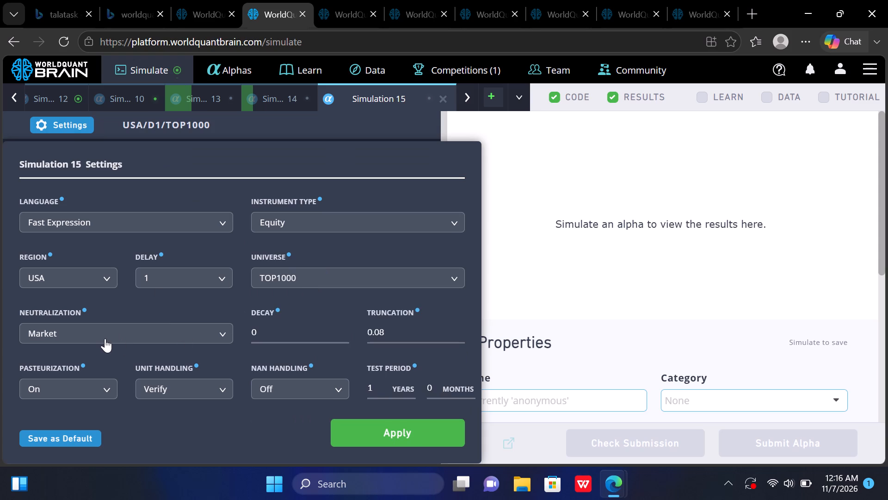
{"action": "left_click", "coordinate": [105, 341]}
{"action": "left_click", "coordinate": [96, 362]}
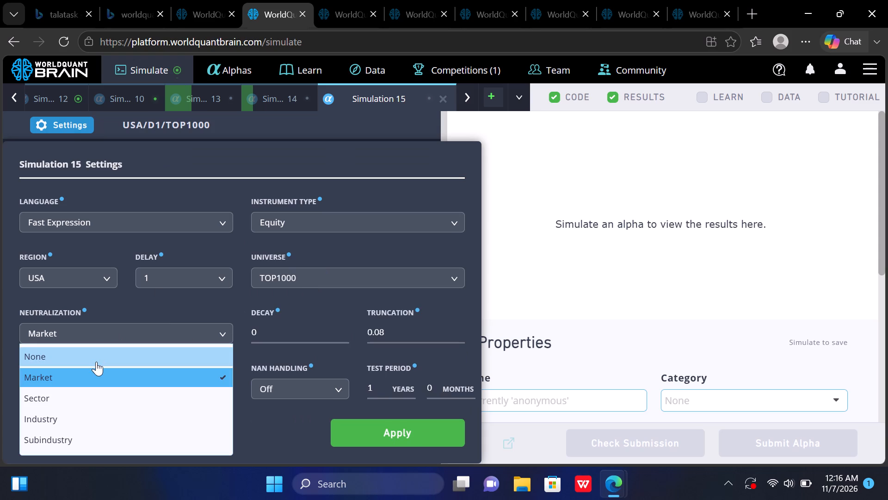
{"action": "left_click", "coordinate": [271, 333]}
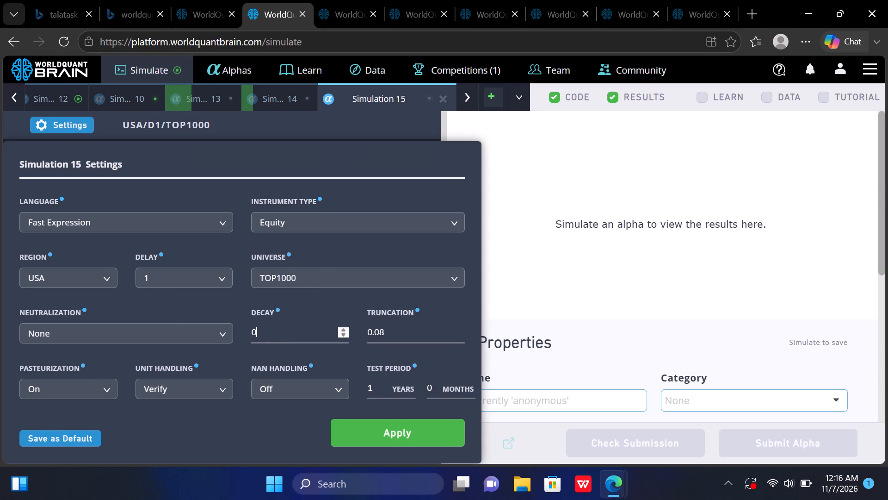
{"action": "key", "text": "BackSpace"}
{"action": "key", "text": "1"}
{"action": "left_click", "coordinate": [393, 441]}
{"action": "left_click", "coordinate": [419, 436]}
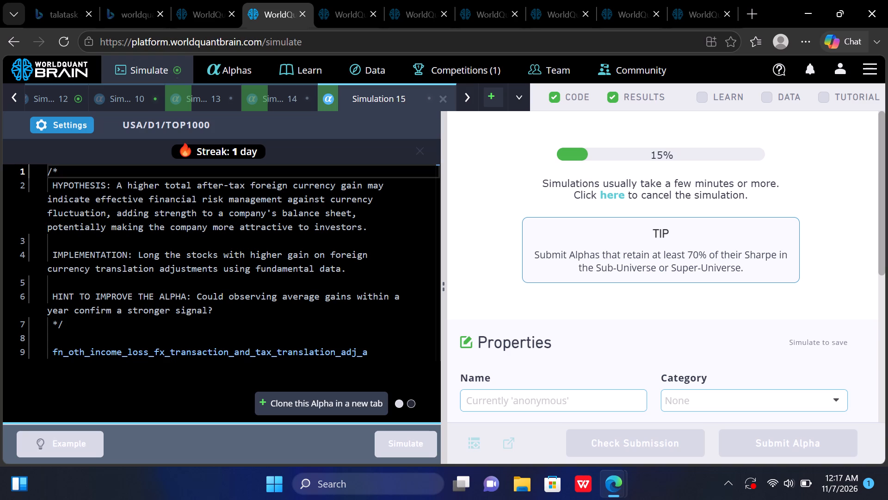
Show the test period for Simulation 12, dismissing the tutorial checks, and examine its yearly summary and its passed and failed IS tests.
{"action": "left_click", "coordinate": [76, 100]}
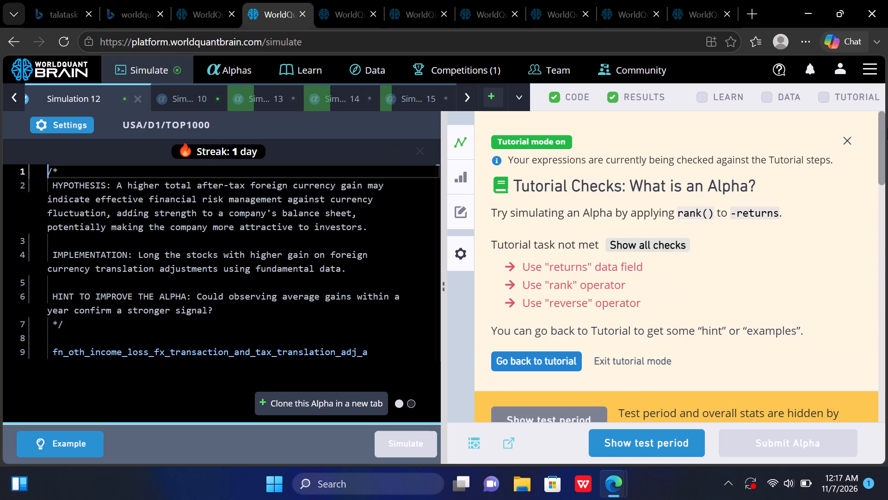
{"action": "left_click", "coordinate": [846, 141]}
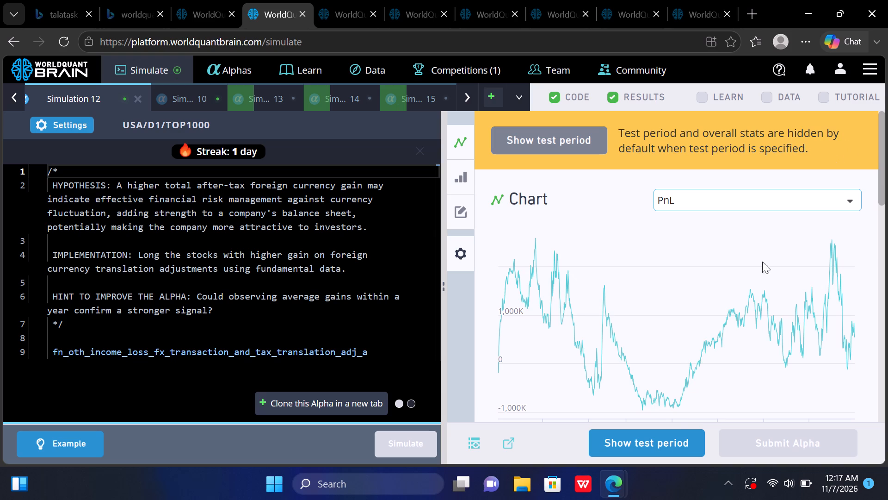
{"action": "left_click", "coordinate": [667, 438]}
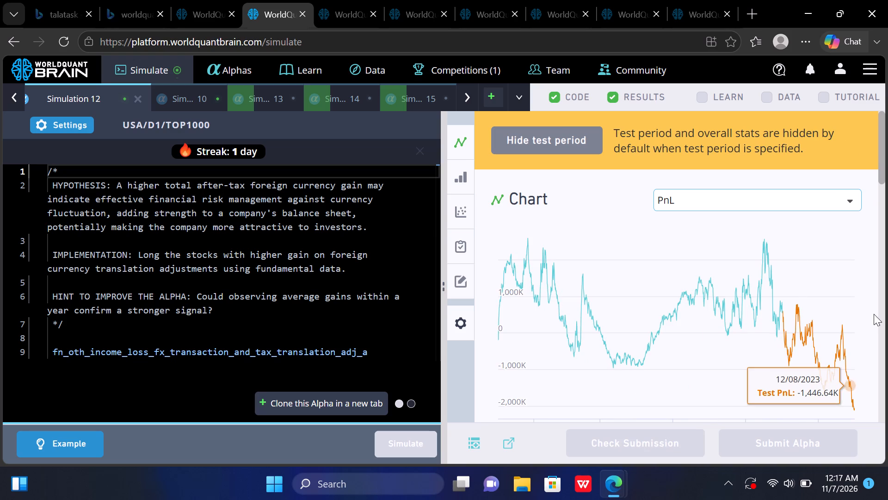
{"action": "left_click", "coordinate": [877, 196]}
{"action": "double_click", "coordinate": [881, 211]}
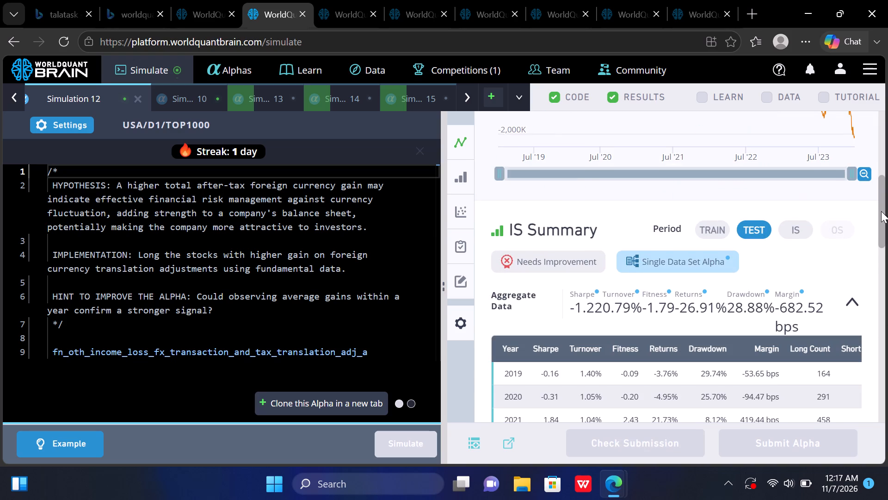
{"action": "left_click", "coordinate": [882, 269]}
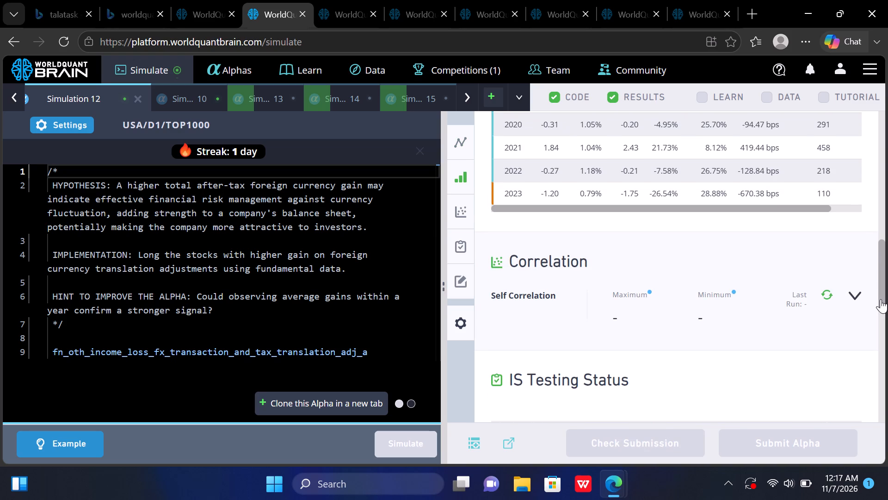
{"action": "left_click", "coordinate": [880, 332]}
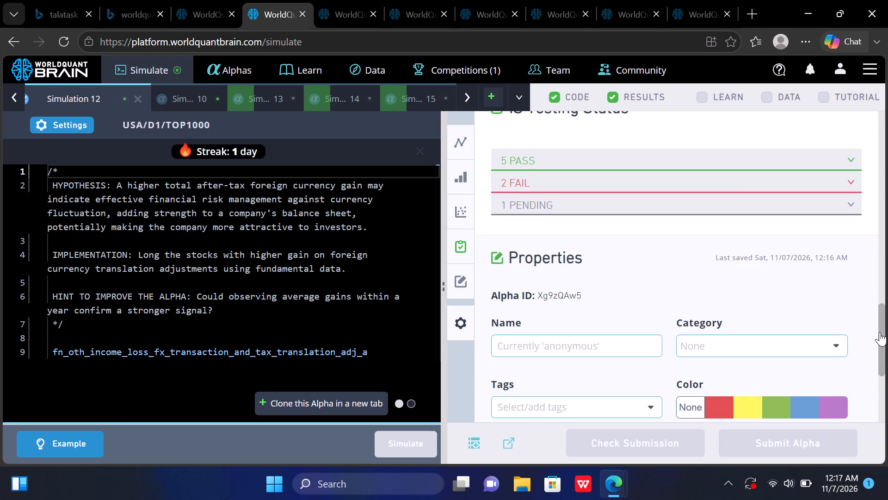
{"action": "left_click", "coordinate": [758, 178]}
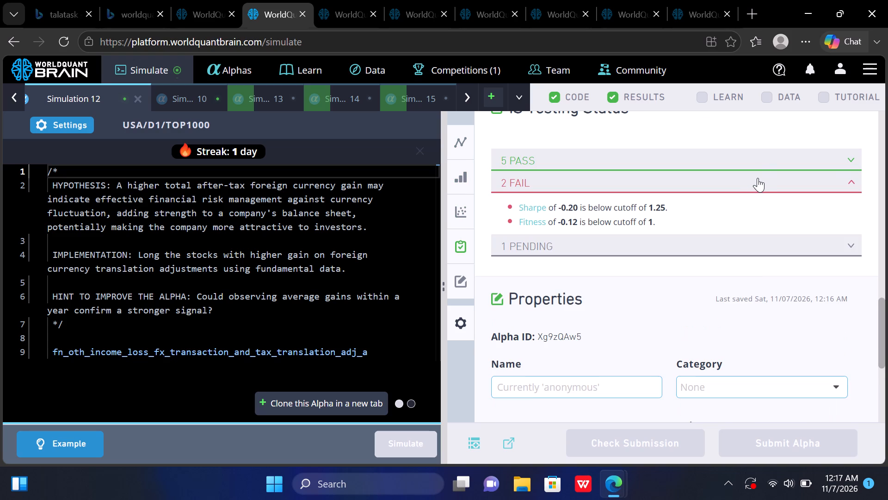
{"action": "left_click", "coordinate": [756, 161]}
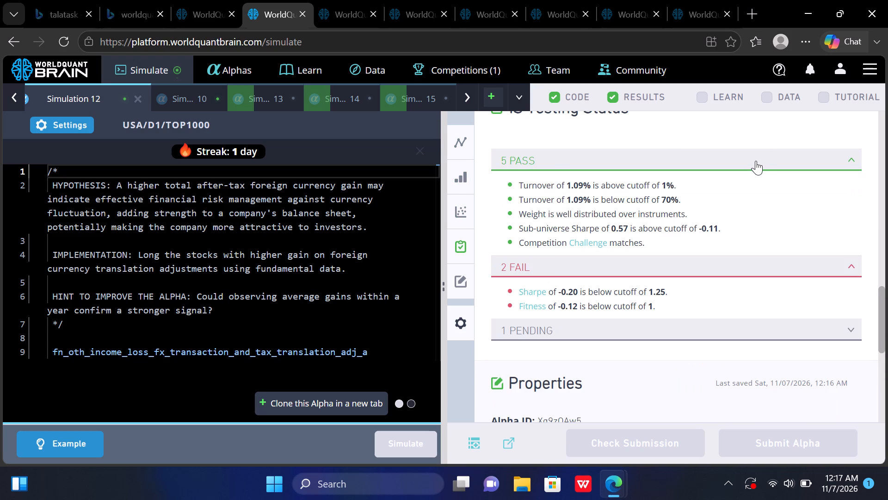
Show the test period for Simulation 13, dismissing the tutorial checks, and examine its yearly summary and its passed and failed IS tests.
{"action": "left_click", "coordinate": [283, 87]}
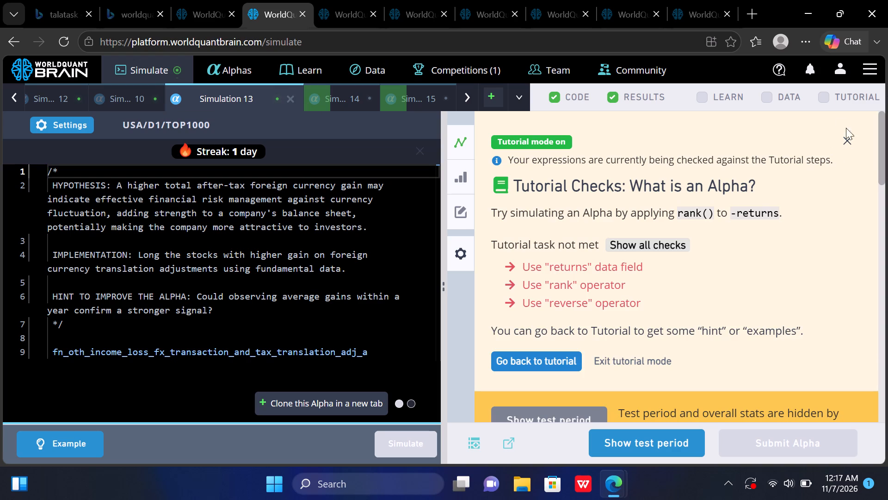
{"action": "left_click", "coordinate": [846, 139]}
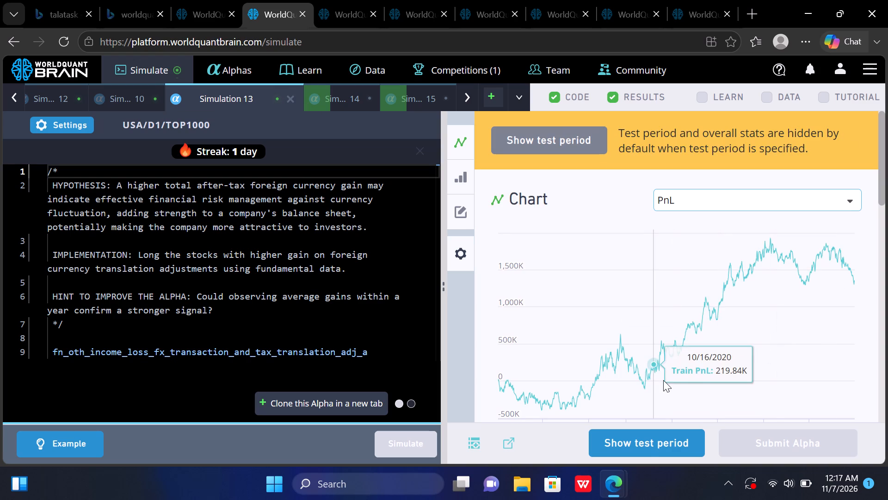
{"action": "left_click", "coordinate": [647, 437]}
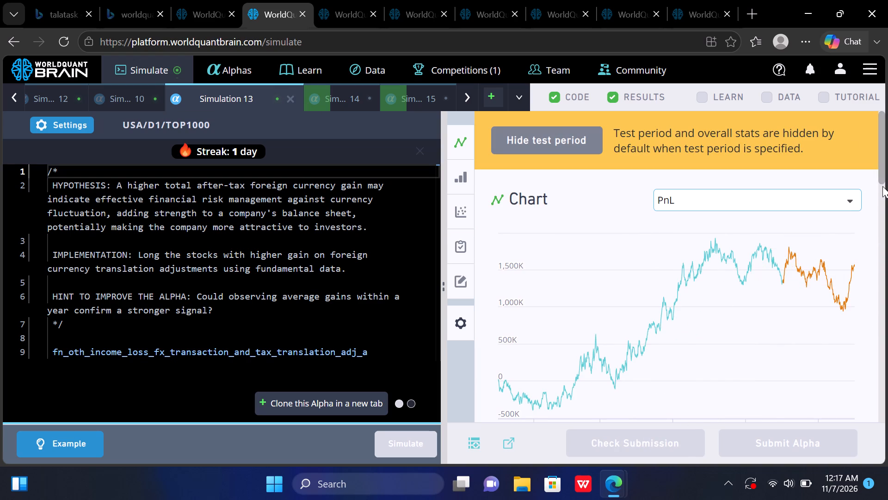
{"action": "left_click_drag", "start_coordinate": [882, 187], "coordinate": [882, 250]}
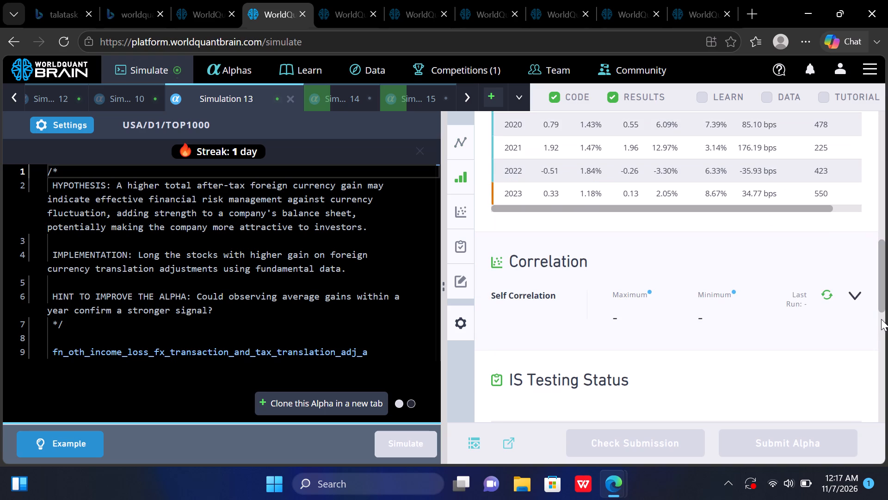
{"action": "left_click", "coordinate": [881, 330]}
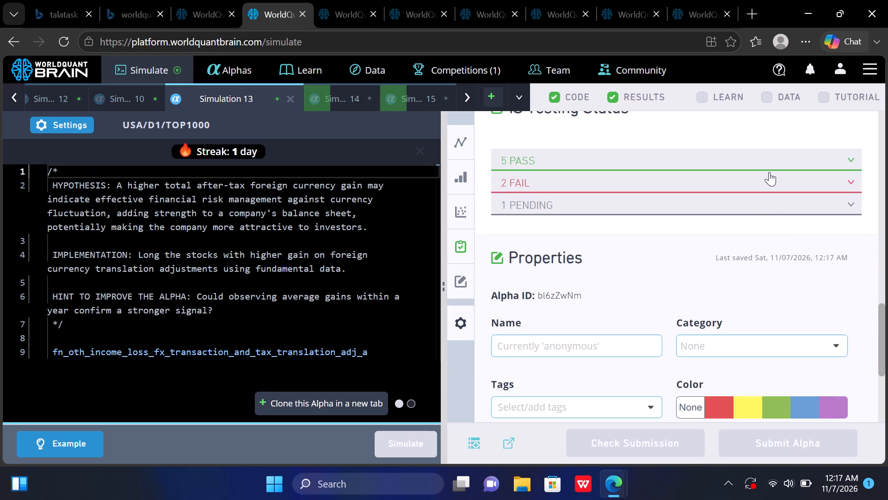
{"action": "left_click", "coordinate": [769, 172]}
{"action": "left_click", "coordinate": [773, 158]}
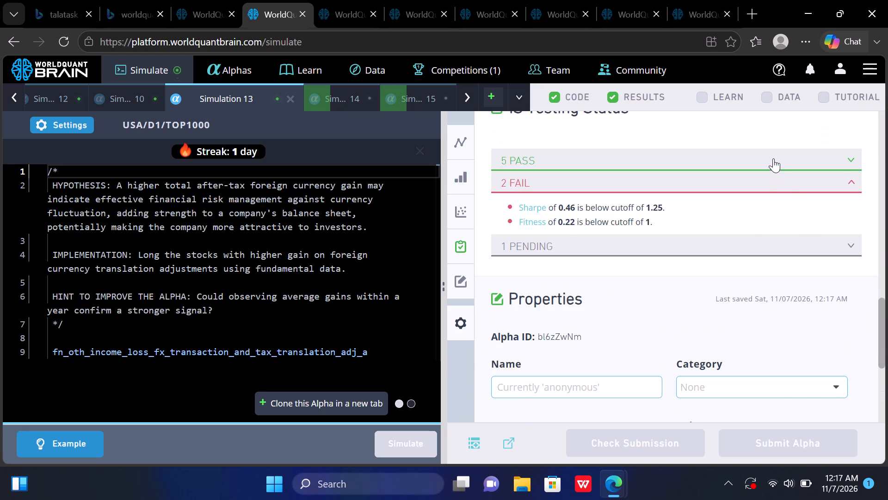
Simulate a clone of the Simulation 15 alpha in a new tab with universe set to TOP500 and neutralization kept at None.
{"action": "left_click", "coordinate": [356, 100]}
{"action": "left_click", "coordinate": [407, 88]}
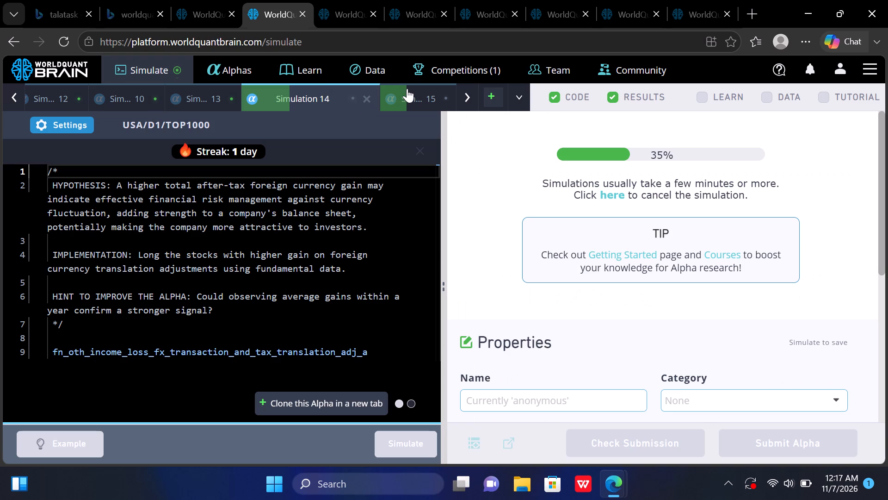
{"action": "left_click", "coordinate": [332, 398]}
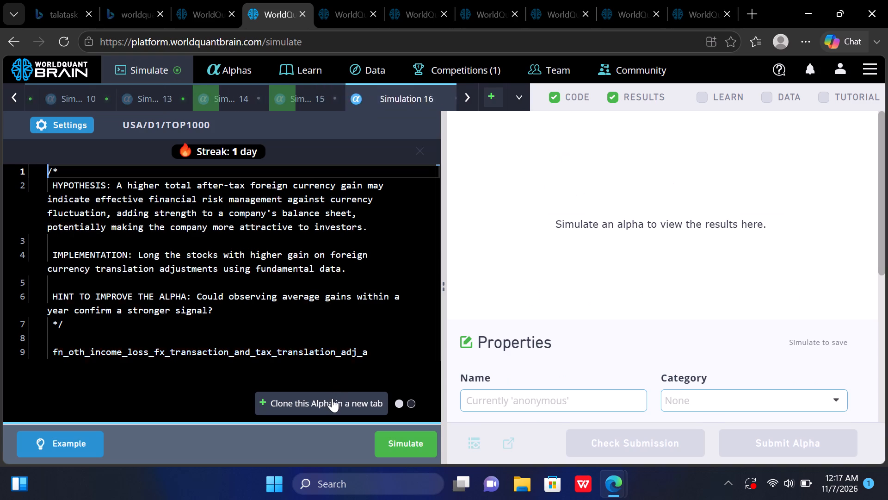
{"action": "left_click", "coordinate": [75, 130]}
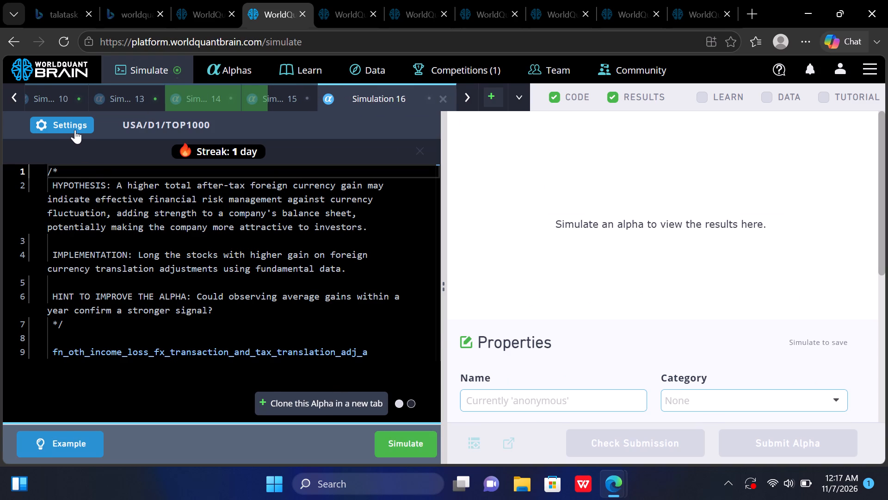
{"action": "left_click", "coordinate": [149, 336]}
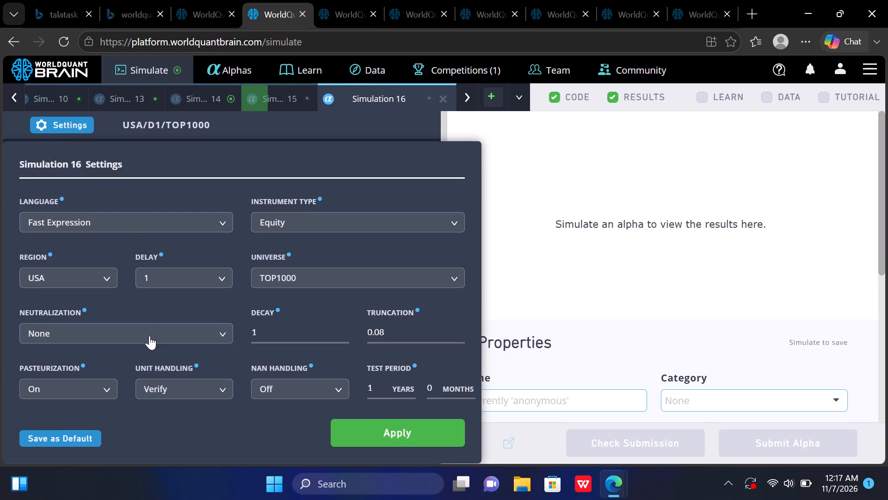
{"action": "left_click", "coordinate": [358, 280]}
{"action": "left_click", "coordinate": [335, 361]}
{"action": "left_click", "coordinate": [195, 322]}
{"action": "left_click", "coordinate": [381, 441]}
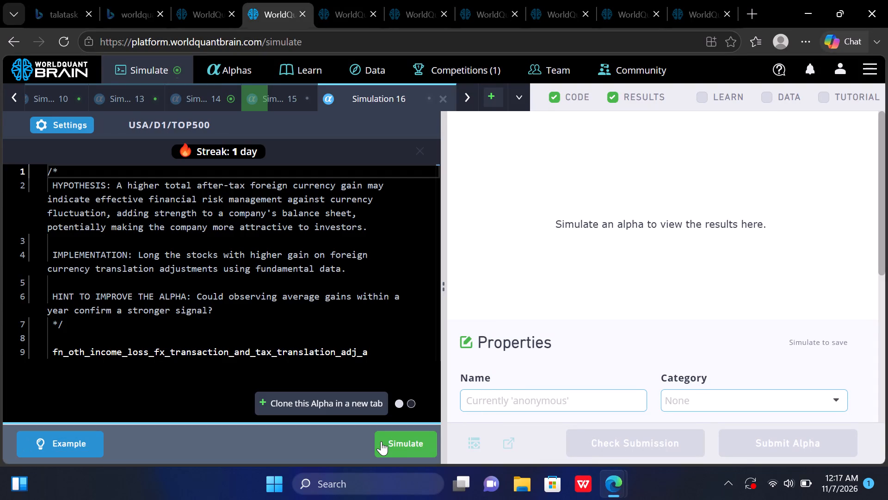
{"action": "left_click", "coordinate": [399, 439]}
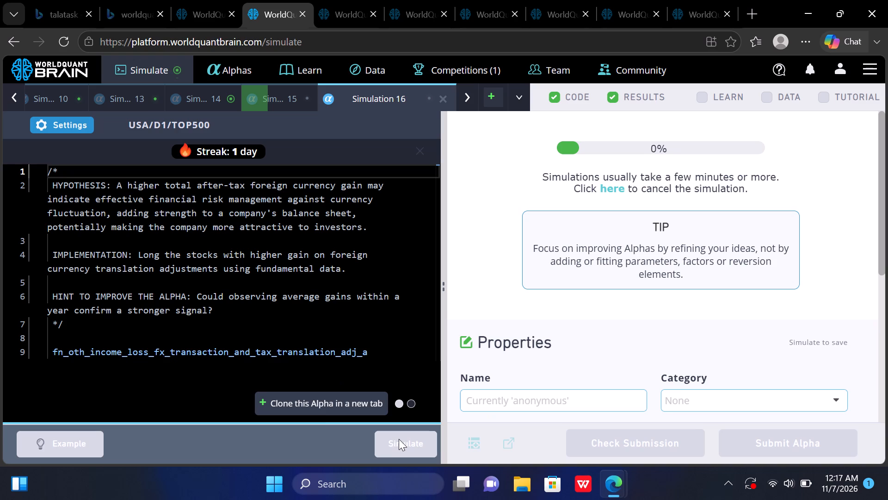
Clone the Simulation 16 alpha in a new tab and set the clone's neutralization to Market.
{"action": "left_click", "coordinate": [321, 405]}
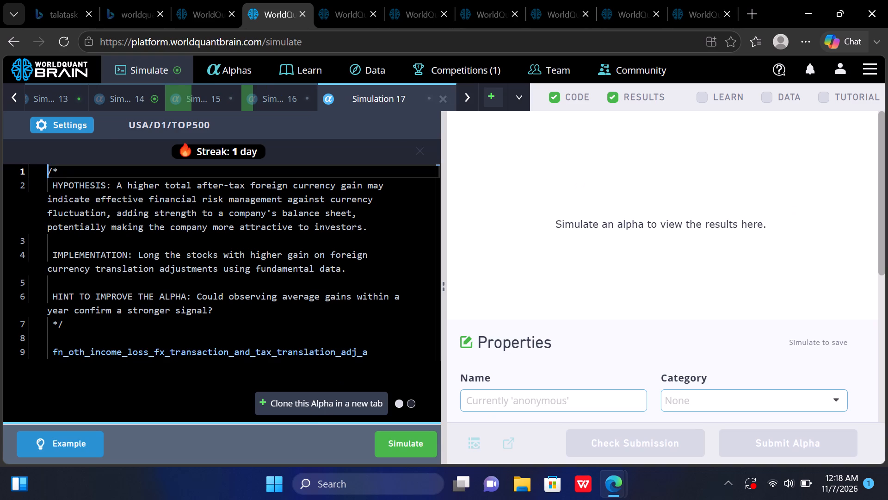
{"action": "left_click", "coordinate": [83, 130]}
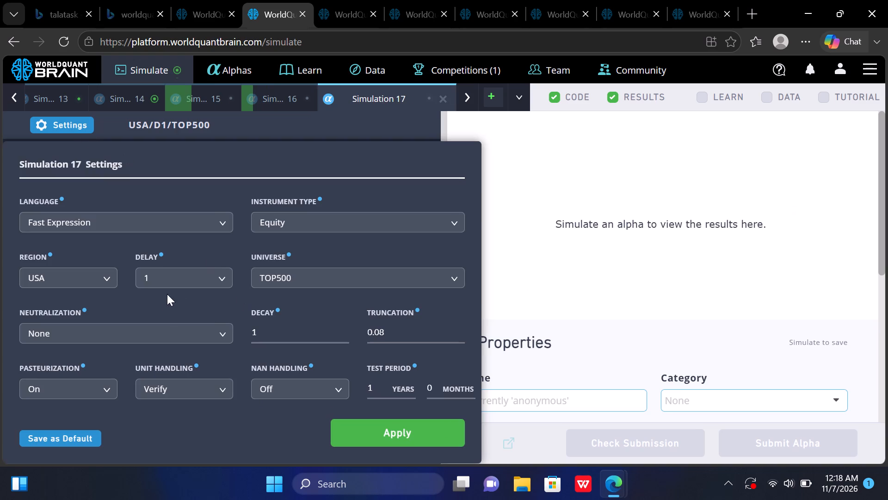
{"action": "left_click", "coordinate": [158, 323]}
{"action": "left_click", "coordinate": [139, 382]}
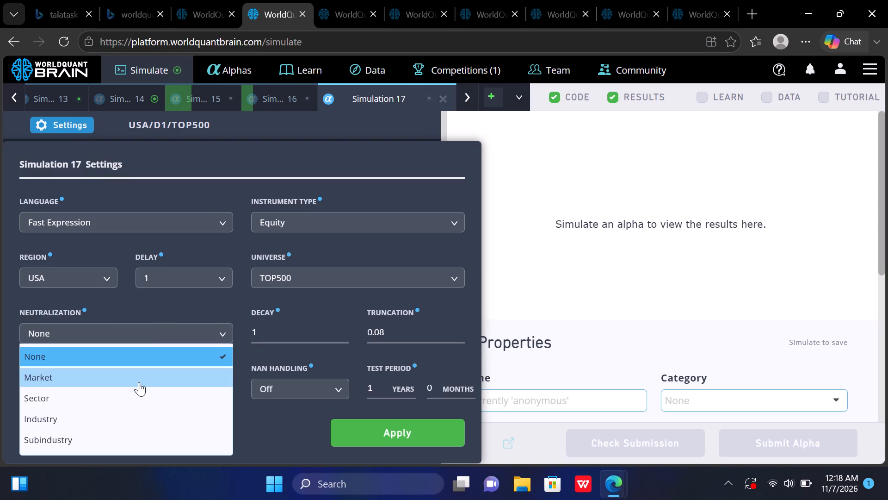
{"action": "left_click", "coordinate": [367, 437]}
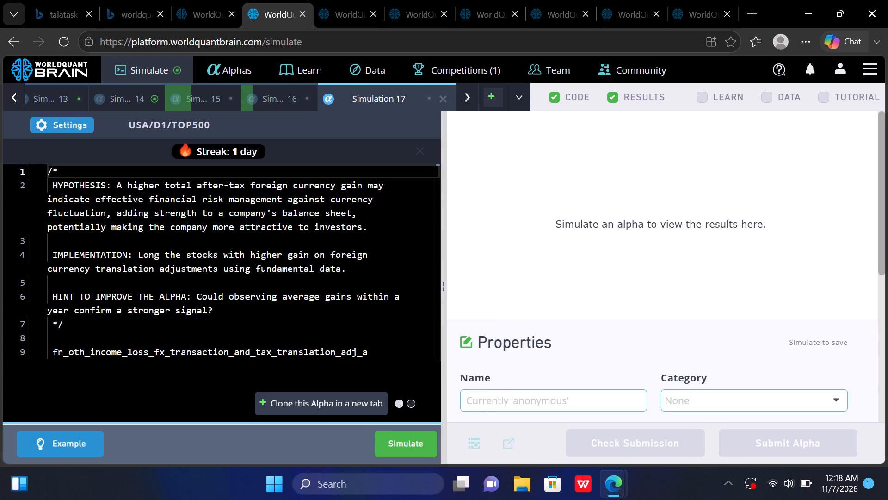
Show the test period for Simulation 14 and examine its PnL chart and its passed and failed IS tests.
{"action": "left_click", "coordinate": [154, 103]}
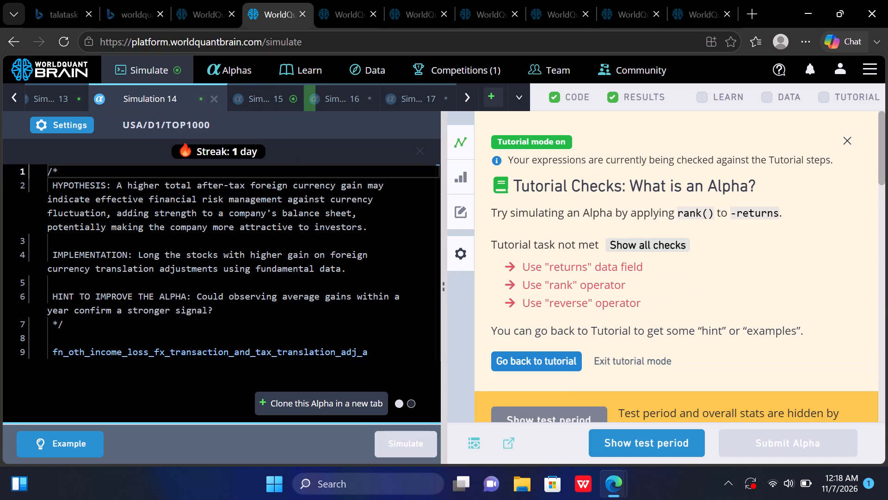
{"action": "left_click", "coordinate": [645, 441]}
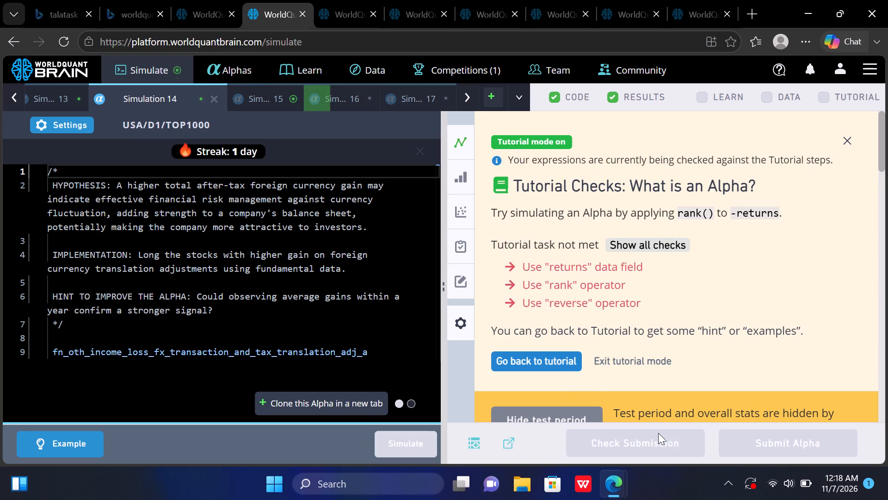
{"action": "left_click", "coordinate": [886, 296]}
{"action": "double_click", "coordinate": [886, 296]}
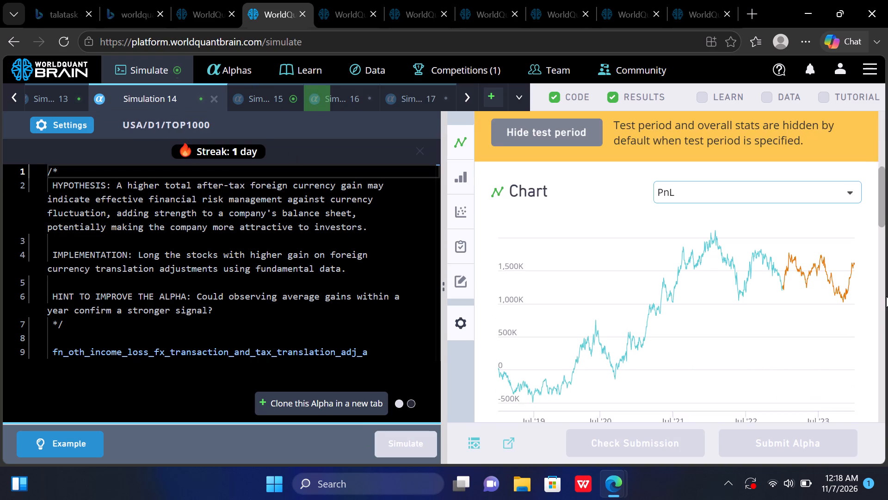
{"action": "left_click", "coordinate": [757, 229]}
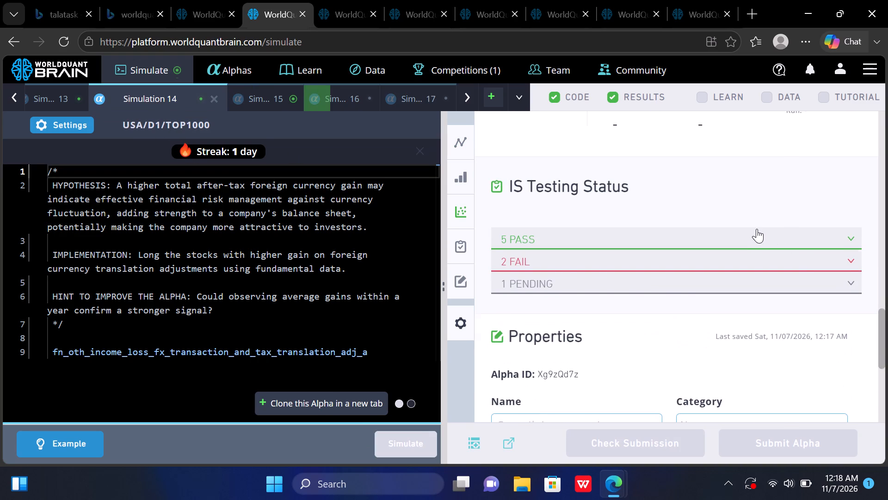
{"action": "left_click", "coordinate": [668, 343]}
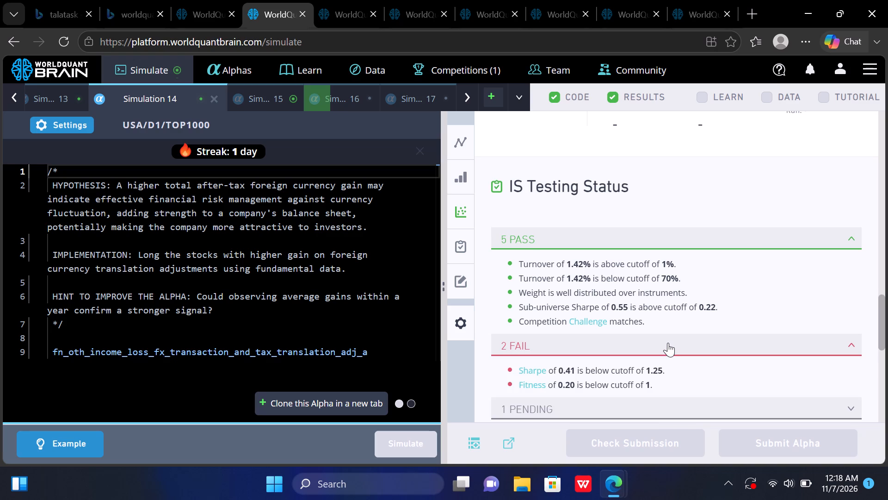
Return to the Simulation 17 alpha and start its simulation.
{"action": "left_click", "coordinate": [287, 110]}
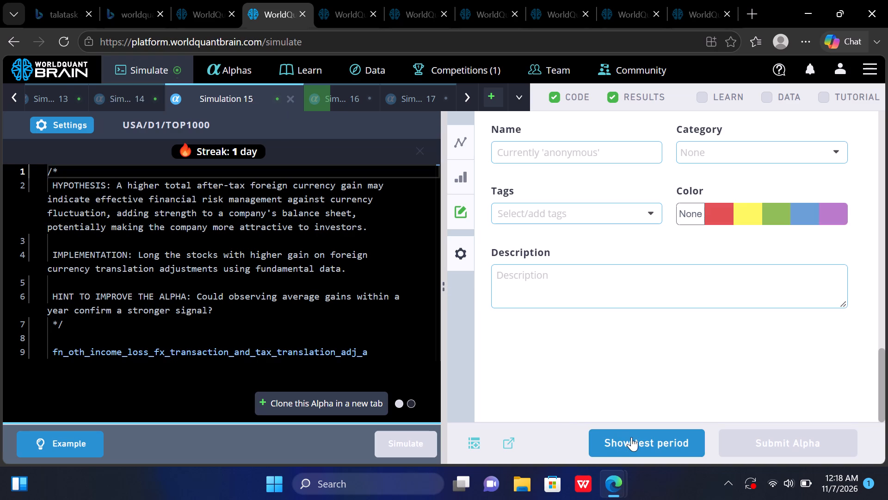
{"action": "left_click", "coordinate": [431, 91]}
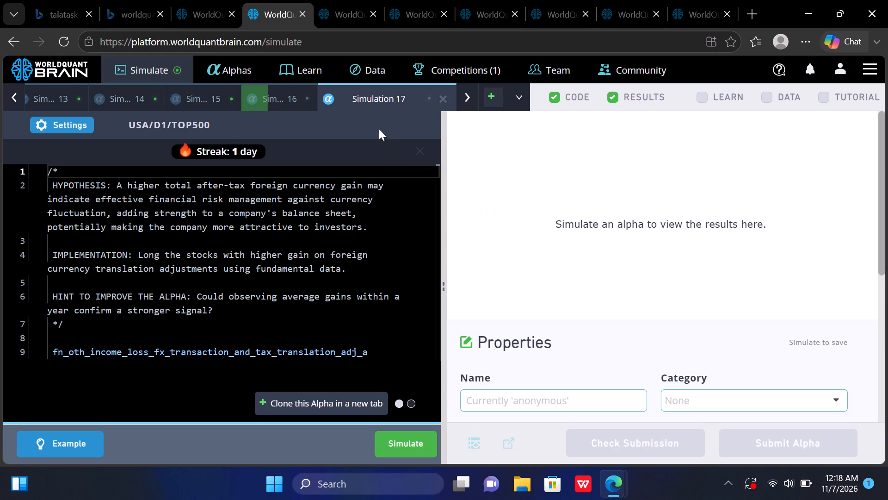
{"action": "left_click", "coordinate": [396, 437]}
Simulate a clone of the Simulation 17 alpha in a new tab with neutralization set to Sector.
{"action": "left_click", "coordinate": [335, 395]}
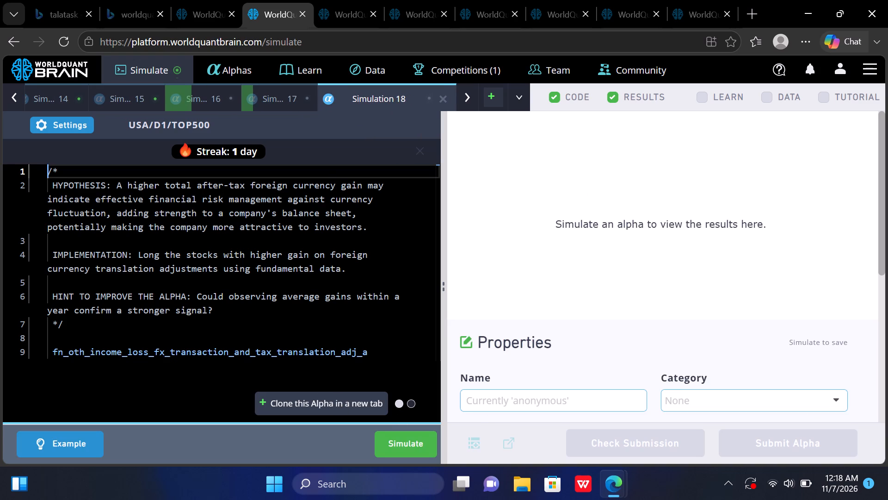
{"action": "left_click", "coordinate": [84, 123]}
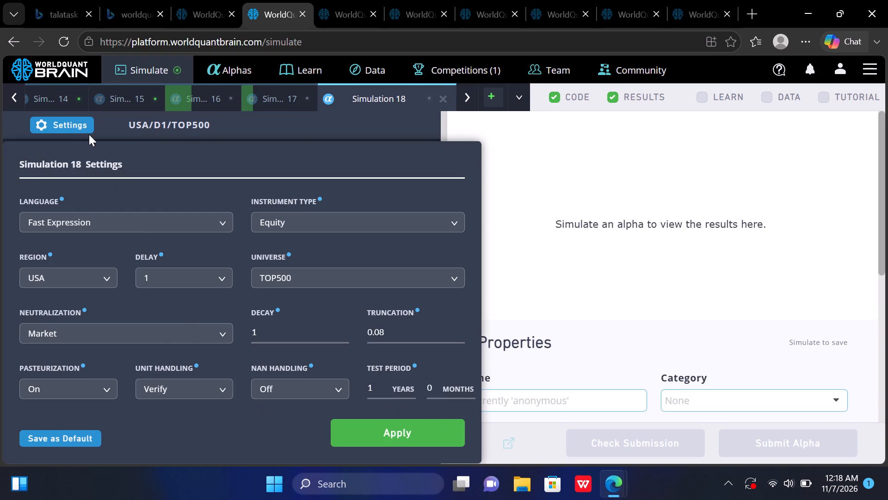
{"action": "left_click", "coordinate": [179, 327]}
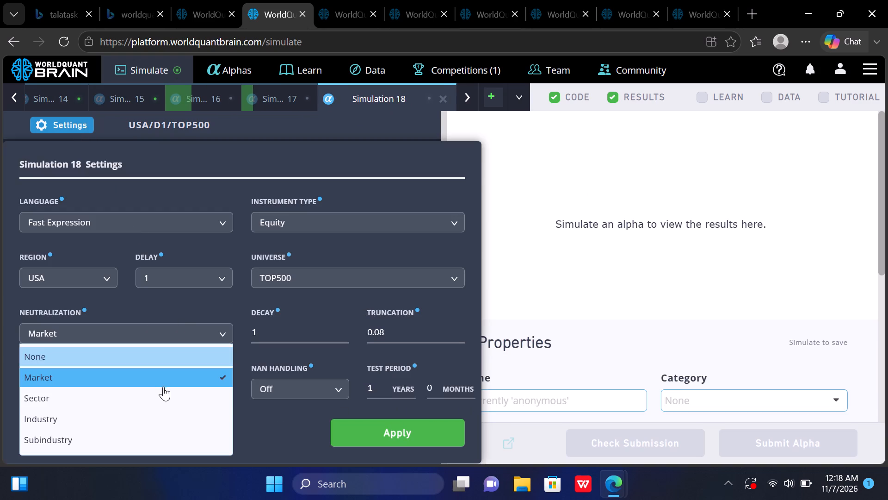
{"action": "left_click", "coordinate": [162, 394]}
{"action": "left_click", "coordinate": [391, 425]}
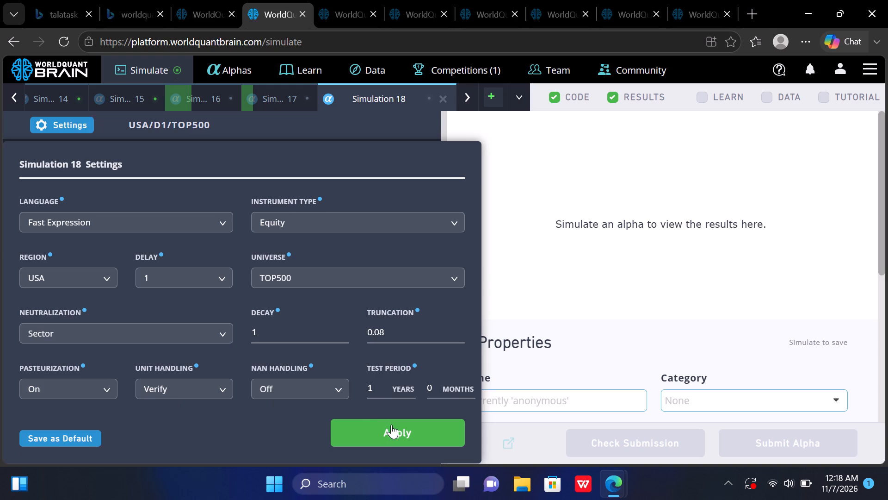
{"action": "left_click", "coordinate": [412, 443]}
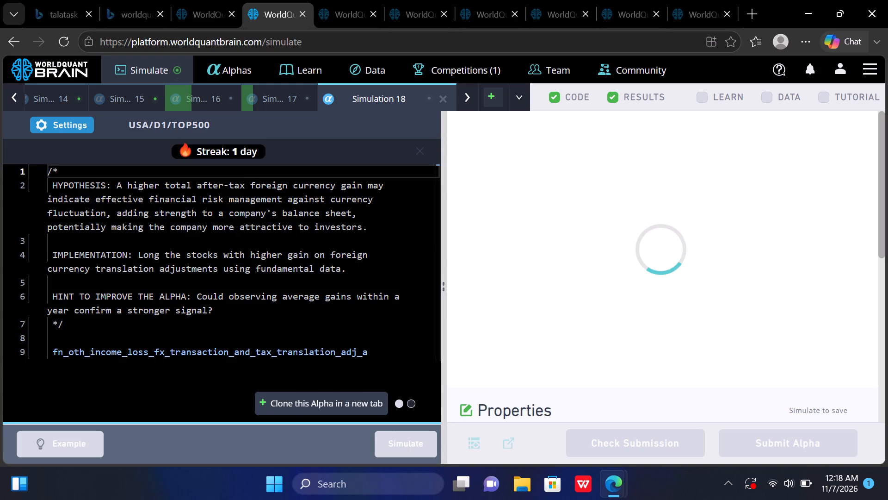
Show the test period for Simulation 15, dismissing the tutorial checks, and examine its yearly summary and its passed IS tests.
{"action": "left_click", "coordinate": [148, 92]}
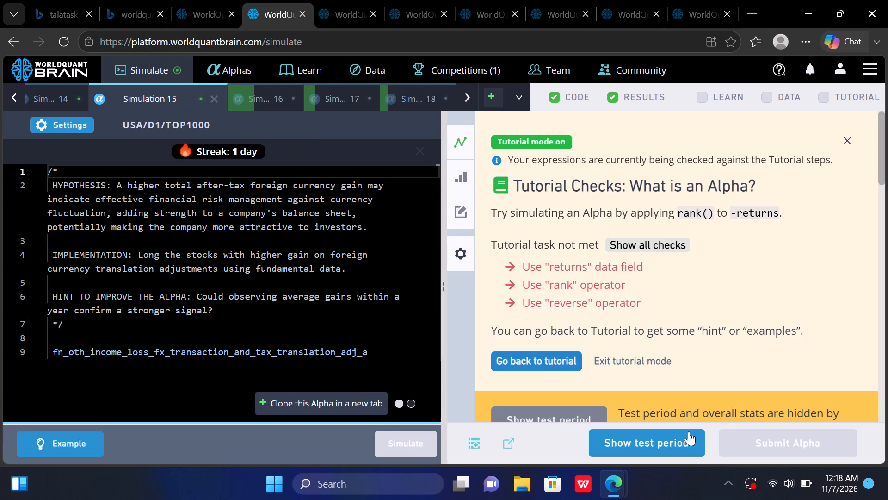
{"action": "left_click", "coordinate": [686, 431]}
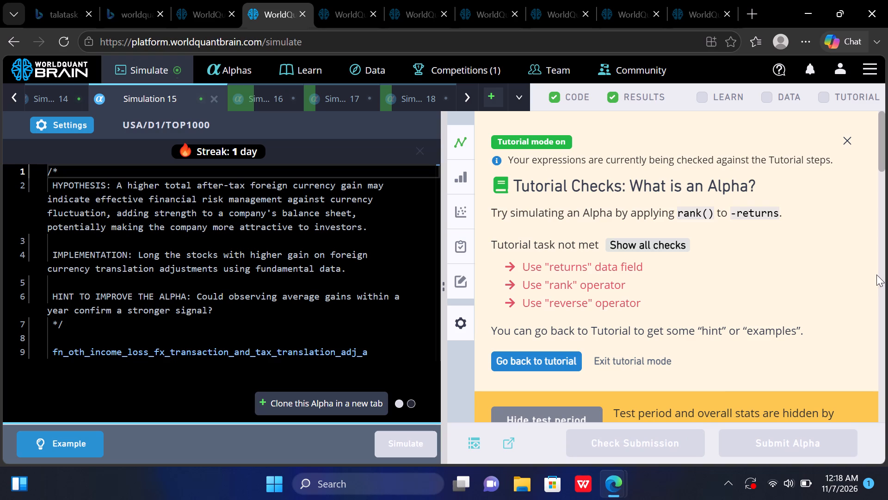
{"action": "left_click", "coordinate": [848, 136]}
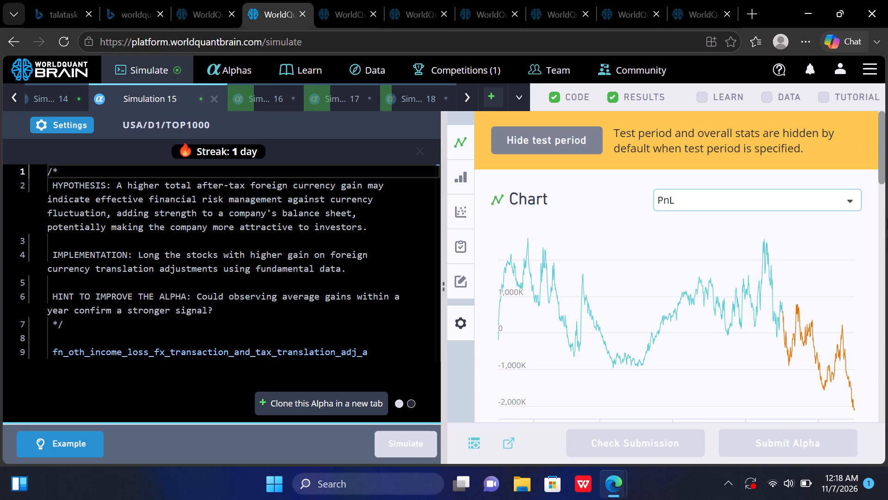
{"action": "left_click", "coordinate": [880, 244]}
{"action": "left_click_drag", "start_coordinate": [880, 244], "coordinate": [882, 252]}
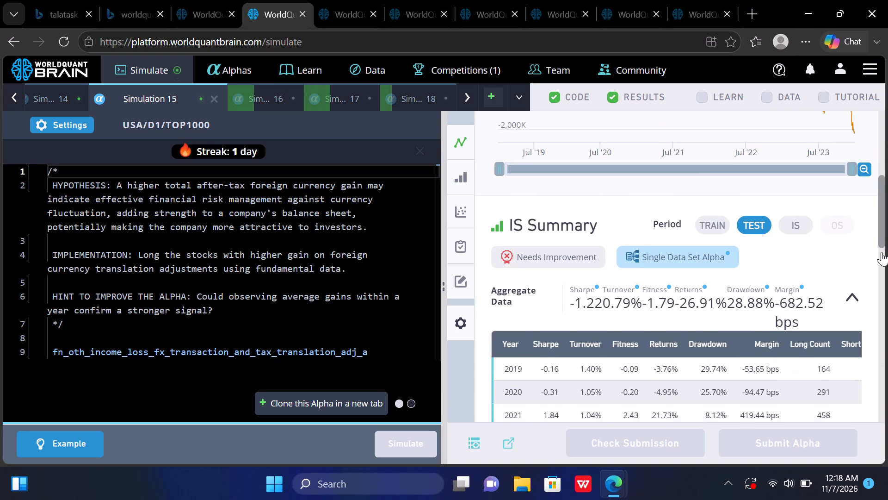
{"action": "left_click_drag", "start_coordinate": [882, 252], "coordinate": [878, 327]}
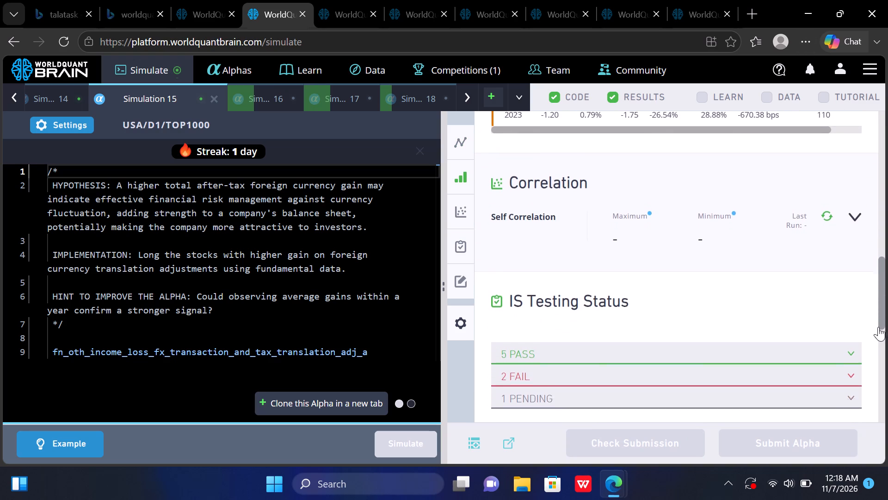
{"action": "left_click_drag", "start_coordinate": [878, 327], "coordinate": [877, 329]}
{"action": "left_click", "coordinate": [846, 344]}
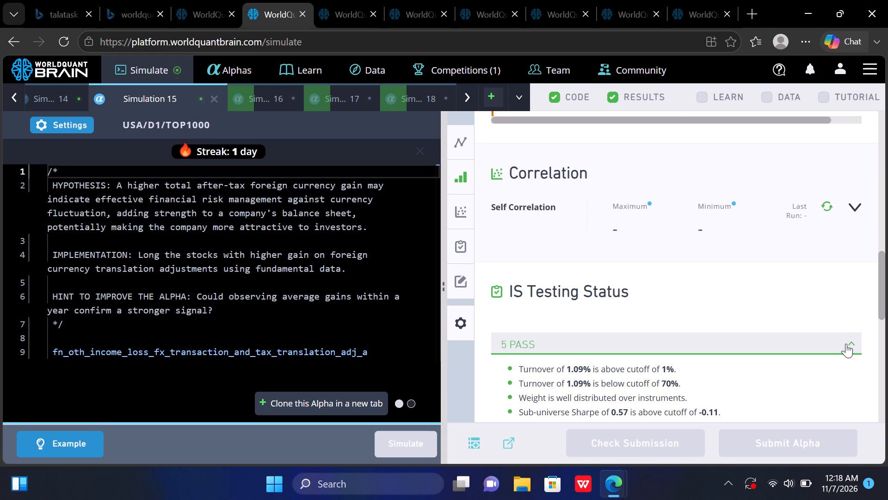
{"action": "double_click", "coordinate": [874, 331]}
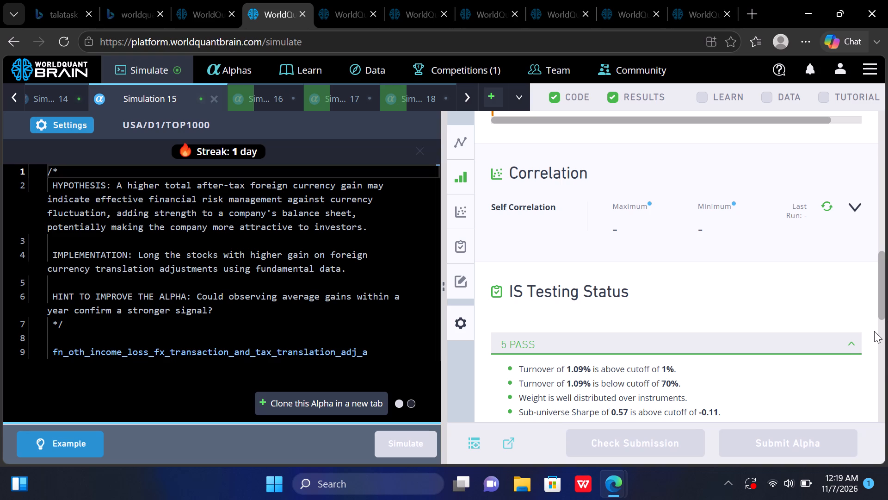
{"action": "left_click", "coordinate": [874, 331]}
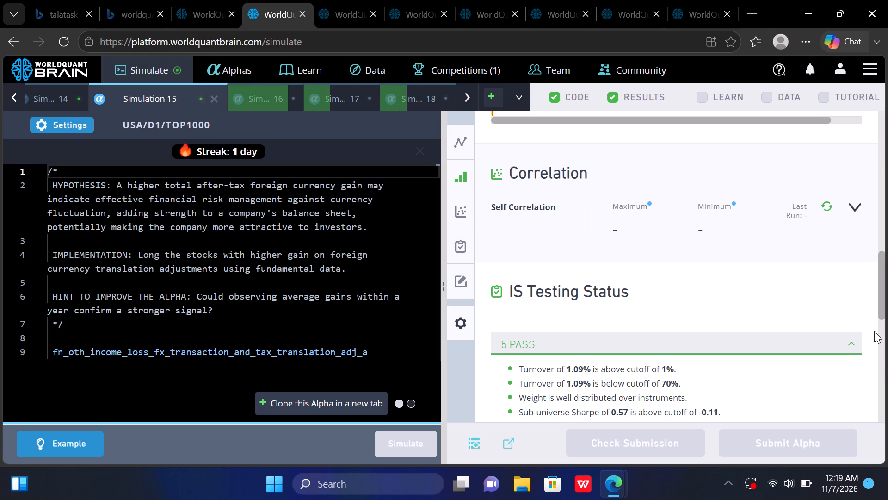